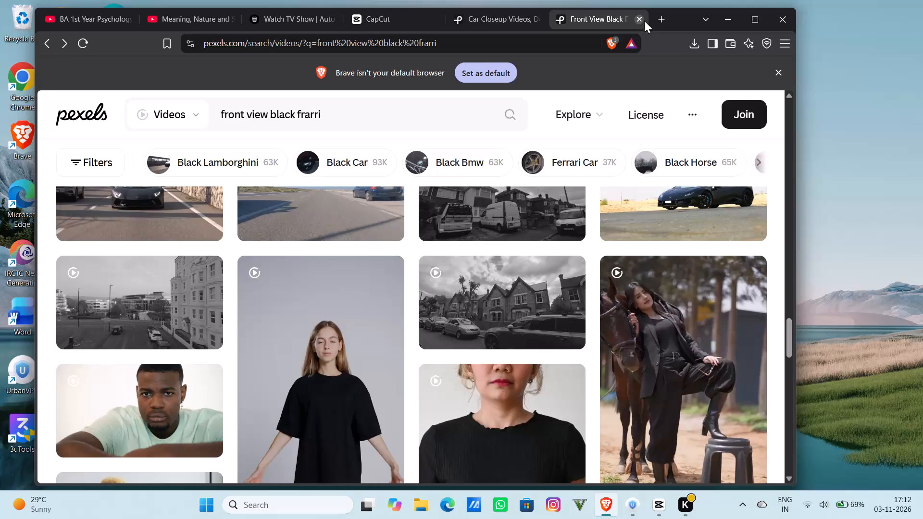
Search the web in a new tab for "pdcast video for video editing".
click(658, 18)
click(528, 49)
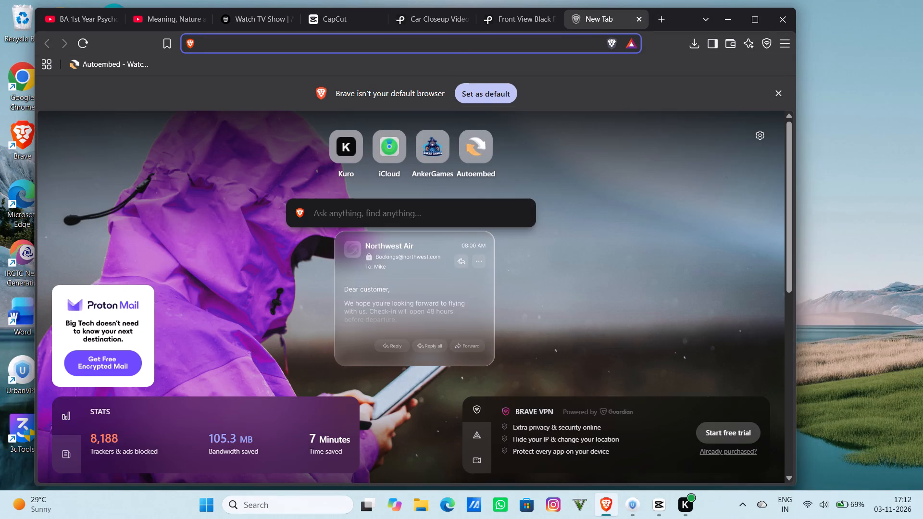
text(pdcast video)
key(space)
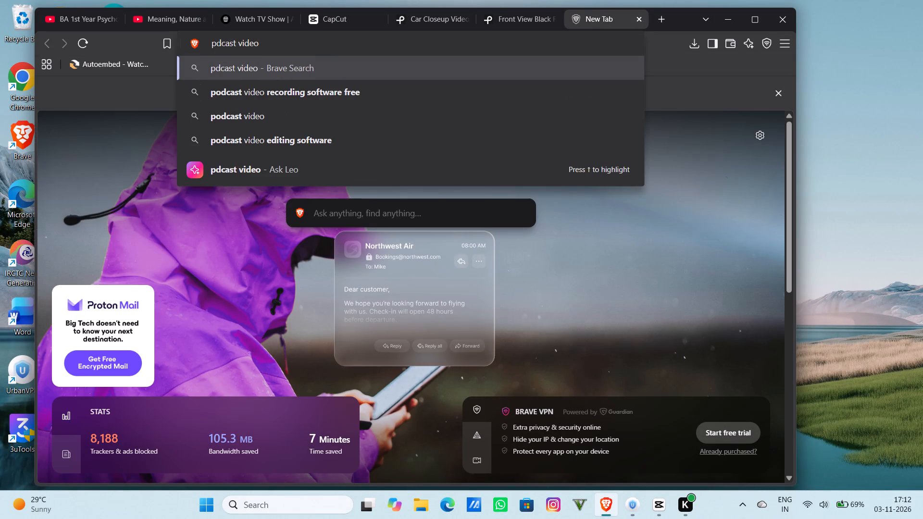
key(f)
text(or video editing)
key(Return)
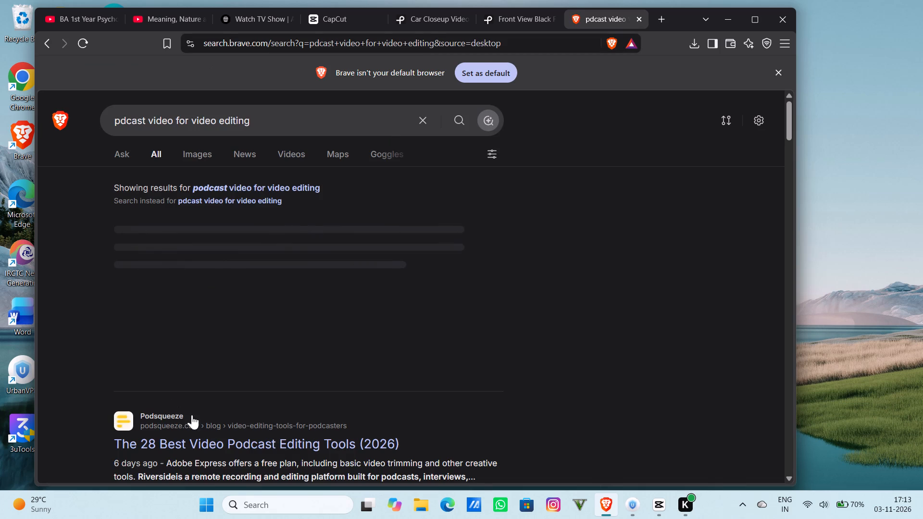
Open the Podsqueeze article "The 28 Best Video Podcast Editing Tools (2026)" and return to the search results.
click(229, 442)
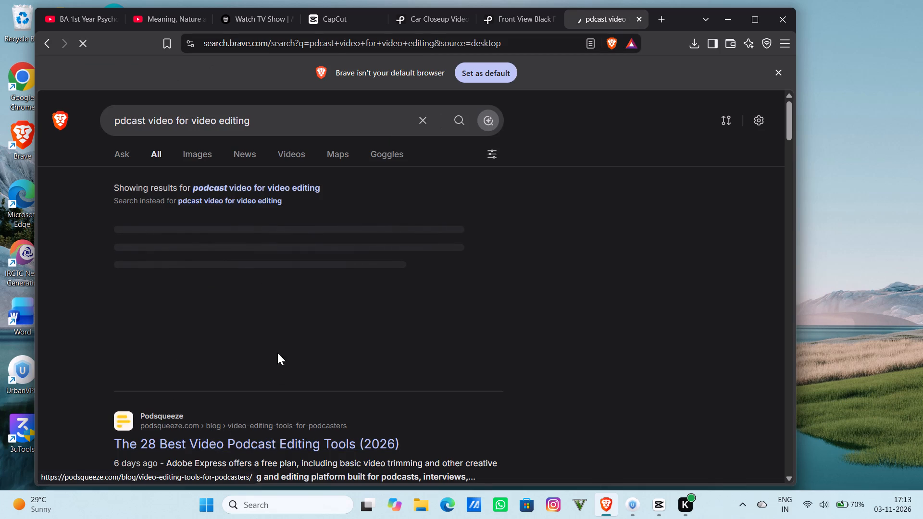
scroll(246, 226, down, 3)
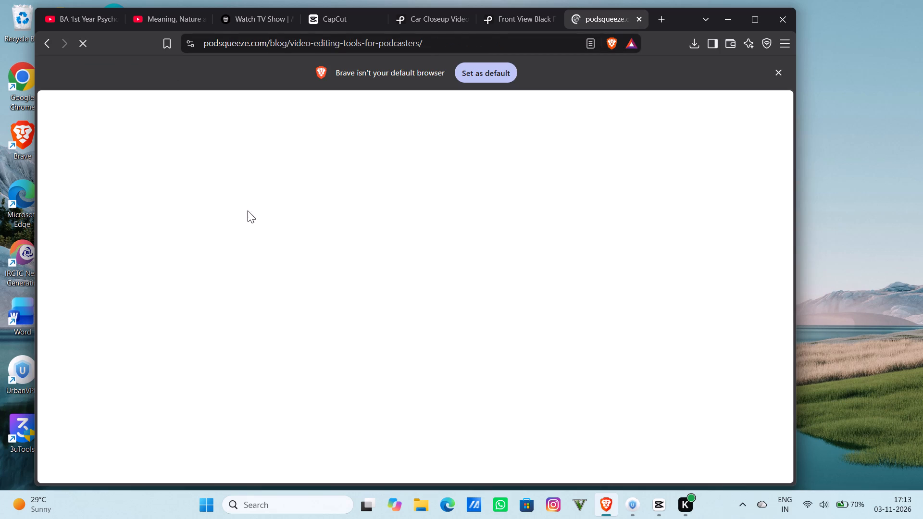
click(44, 37)
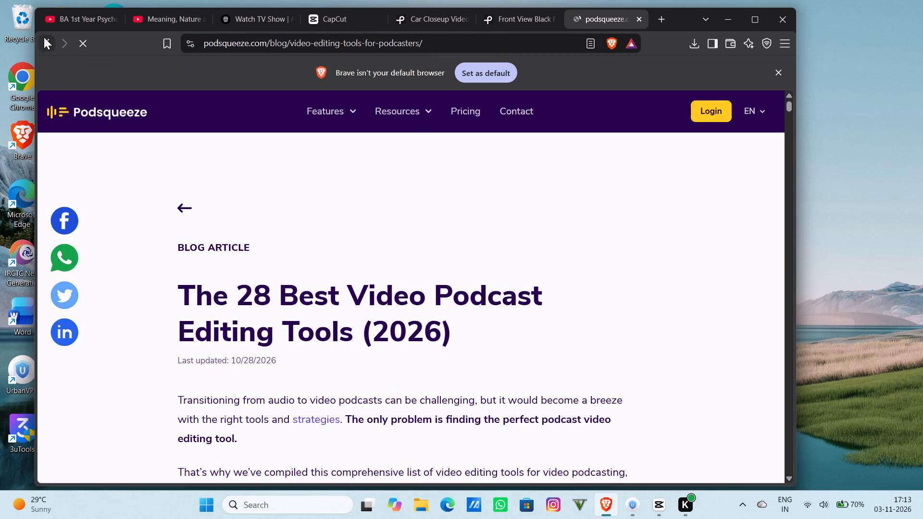
Look through the web search results for podcast videos usable in video editing.
scroll(225, 269, down, 7)
scroll(225, 268, up, 1)
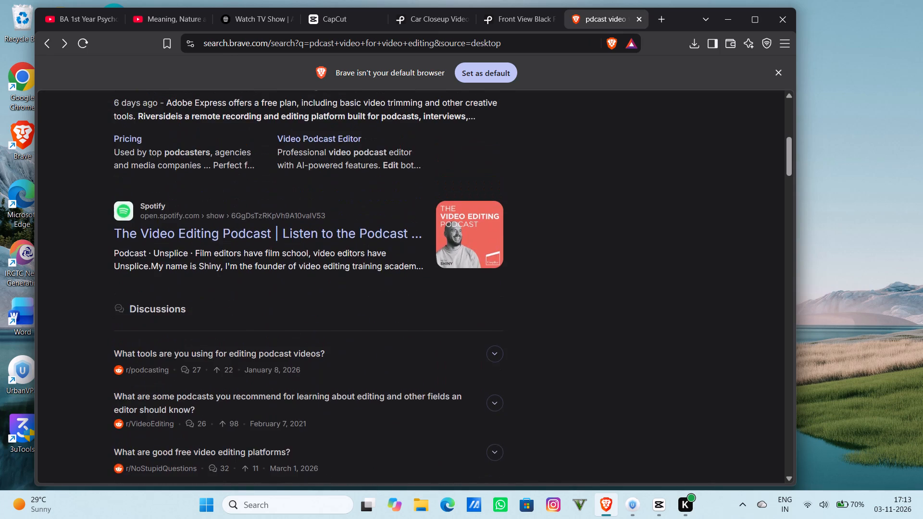
scroll(225, 268, down, 10)
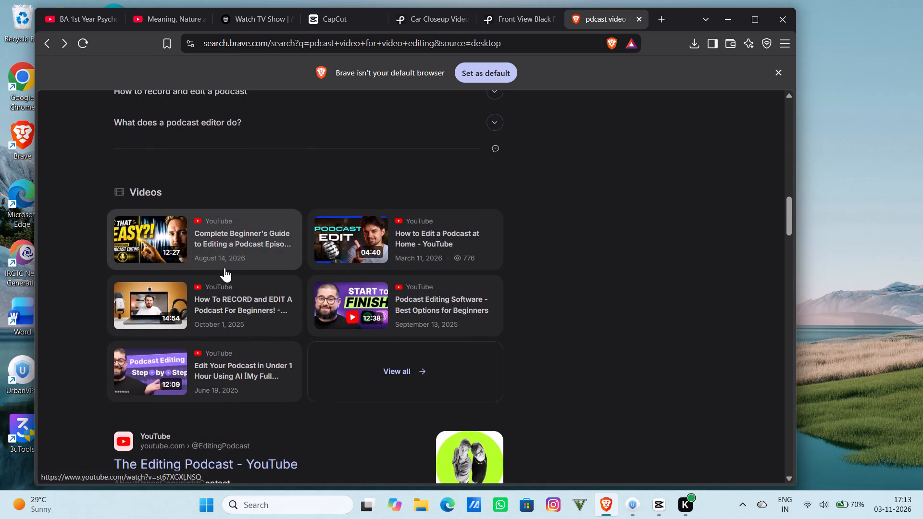
scroll(229, 257, down, 3)
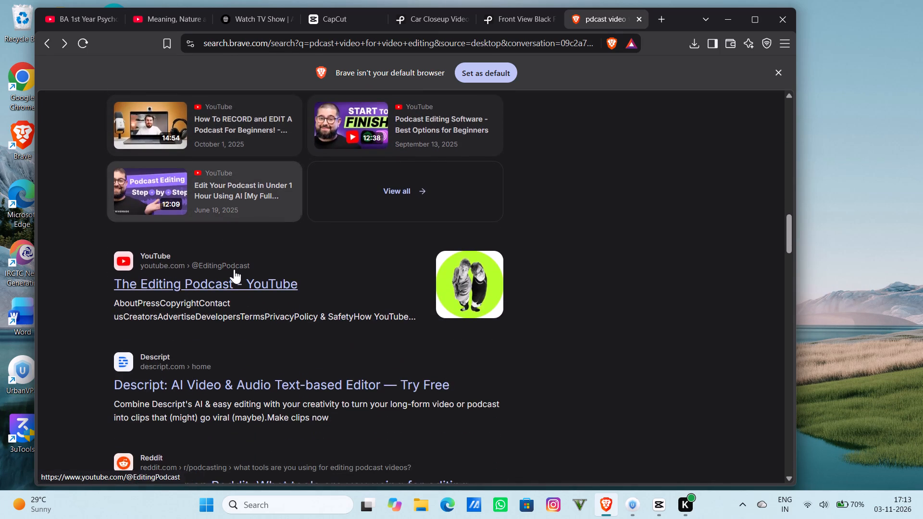
scroll(236, 274, down, 2)
scroll(236, 278, up, 20)
scroll(236, 278, up, 6)
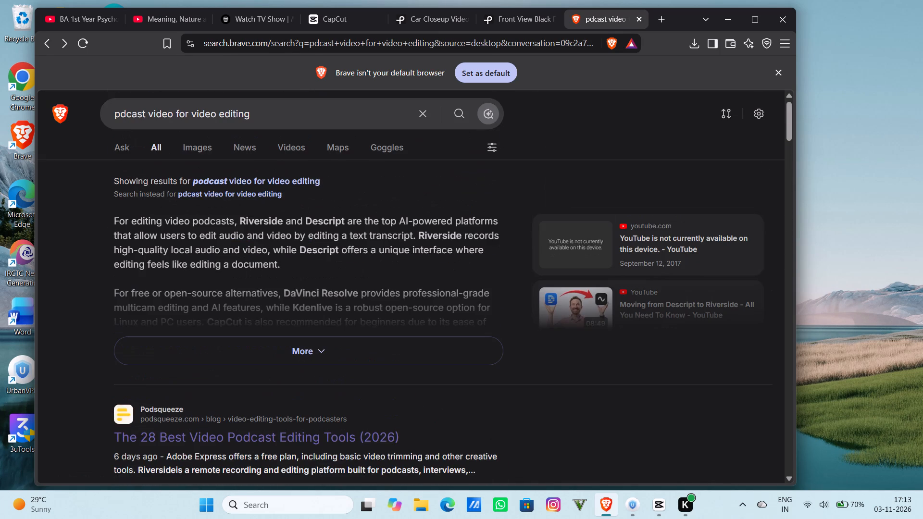
scroll(245, 210, up, 4)
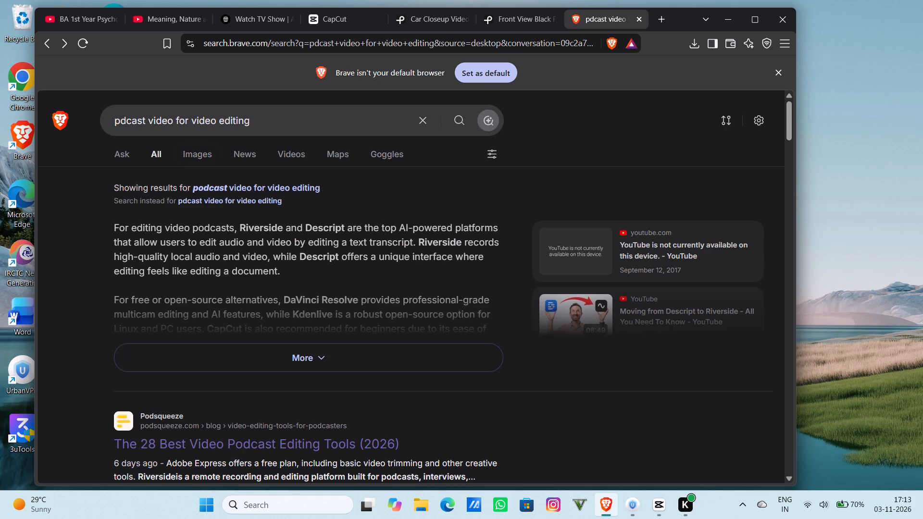
Correct the misspelled search query to "podcast video for video editing" and run the search again.
click(119, 121)
key(o)
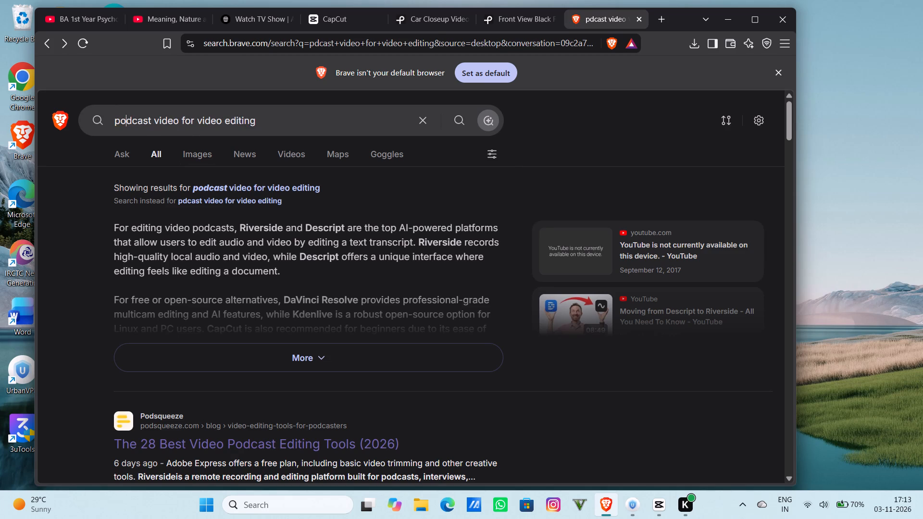
key(Return)
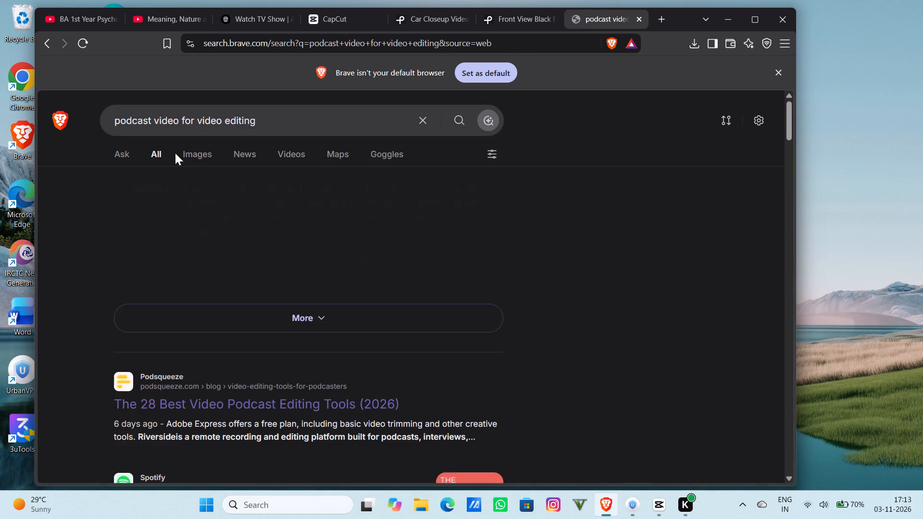
Clear the web search query and close its tab to return to the Pexels video results.
click(299, 120)
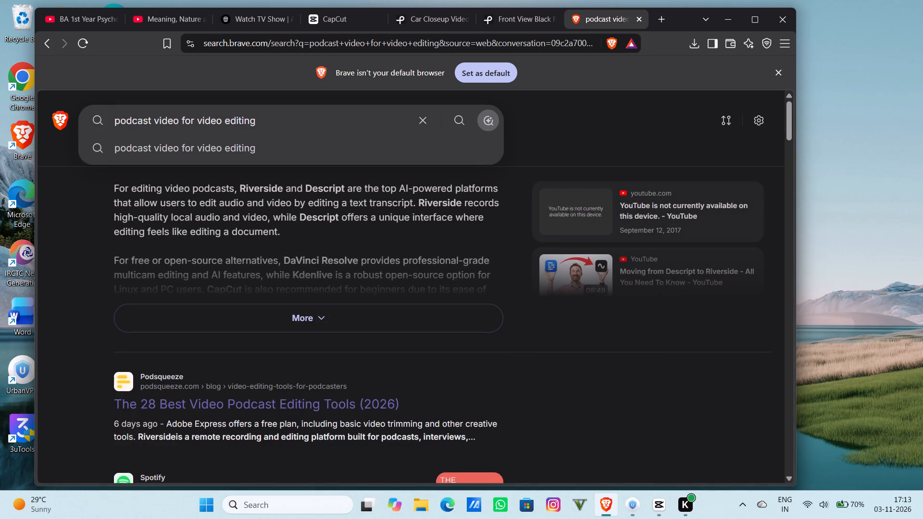
key(BackSpace)
key(BackSpace)
key(BackSpace)
key(BackSpace)
key(BackSpace)
key(BackSpace)
key(BackSpace)
key(BackSpace)
key(BackSpace)
key(BackSpace)
key(BackSpace)
key(BackSpace)
key(BackSpace)
key(BackSpace)
key(BackSpace)
key(BackSpace)
key(BackSpace)
key(BackSpace)
key(BackSpace)
key(BackSpace)
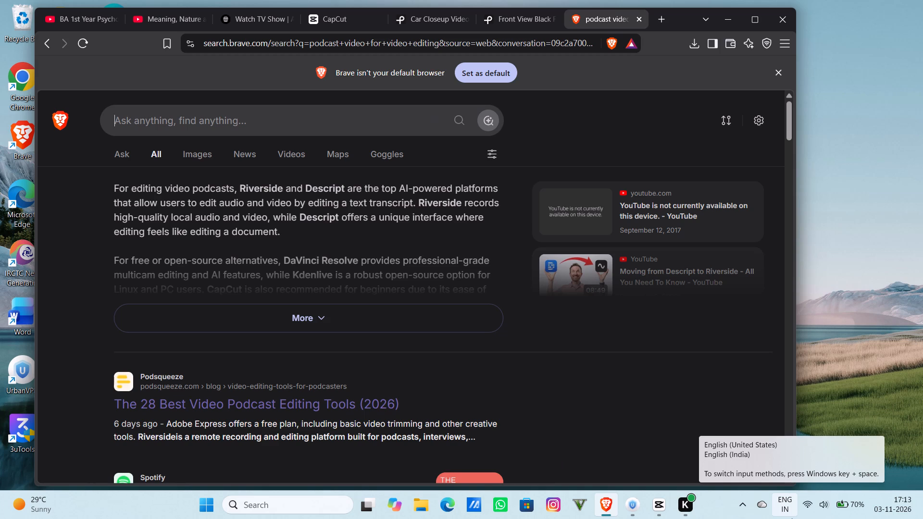
click(640, 17)
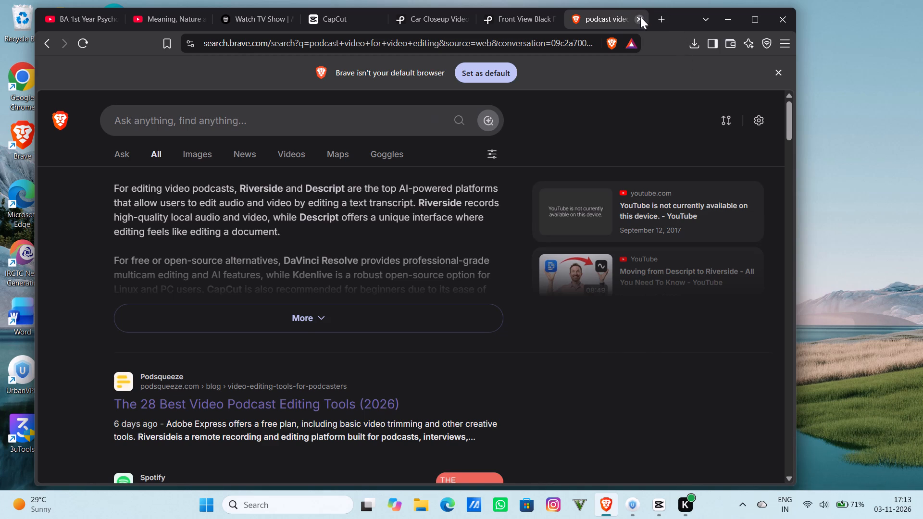
Clear the "front view black frarri" query from the Pexels video search.
click(356, 118)
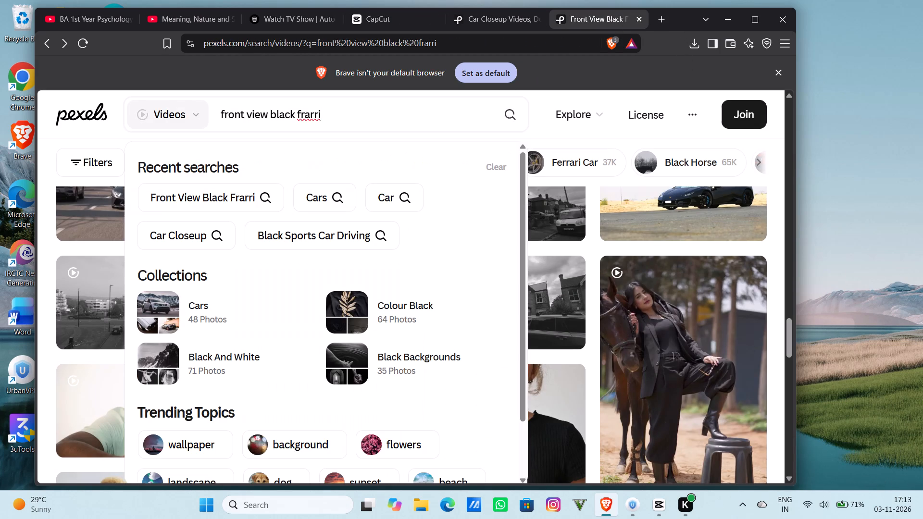
key(BackSpace)
key(BackSpace)
key(BackSpace)
key(BackSpace)
key(BackSpace)
key(BackSpace)
key(BackSpace)
key(BackSpace)
key(BackSpace)
key(BackSpace)
key(BackSpace)
key(BackSpace)
key(BackSpace)
key(BackSpace)
key(BackSpace)
key(BackSpace)
key(BackSpace)
key(BackSpace)
key(BackSpace)
key(BackSpace)
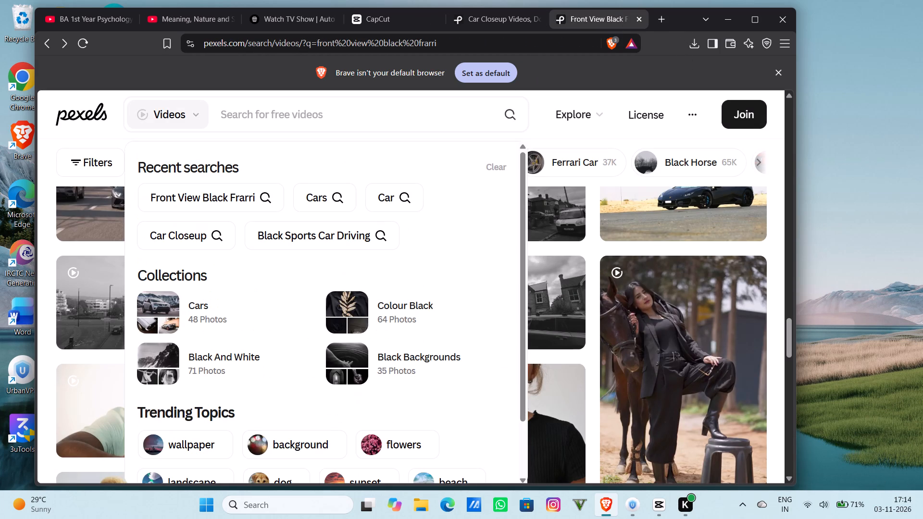
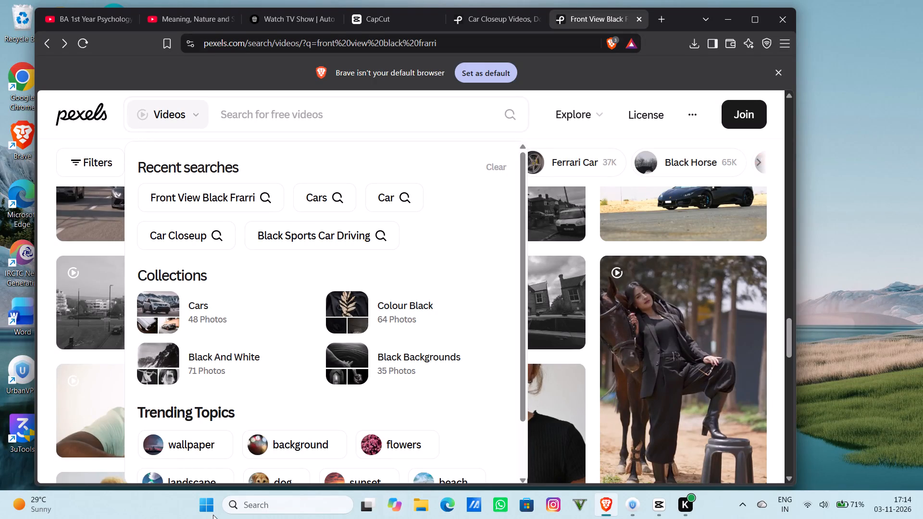
Search the Pexels videos for "podcast interview" using the suggested query.
click(221, 115)
text(pod)
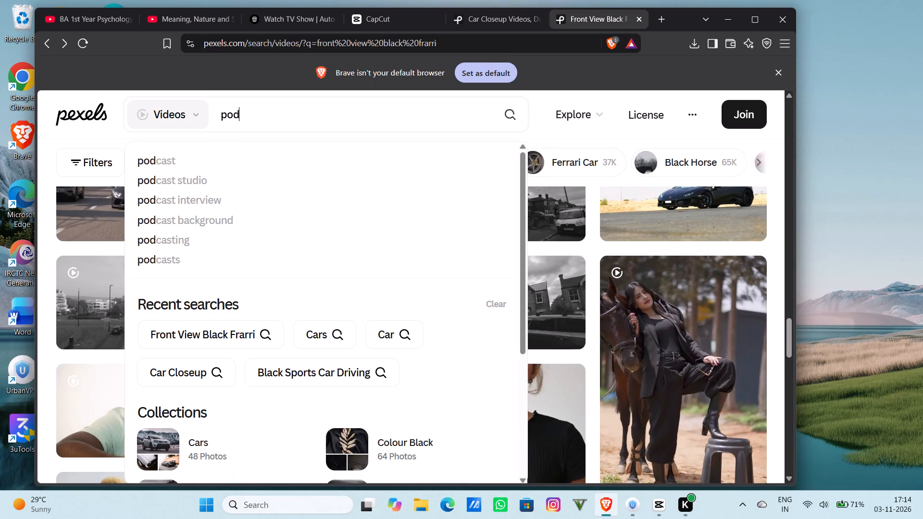
click(211, 196)
Preview the clip of the female podcaster speaking into a microphone in a modern studio, then return to the results.
scroll(275, 328, down, 1)
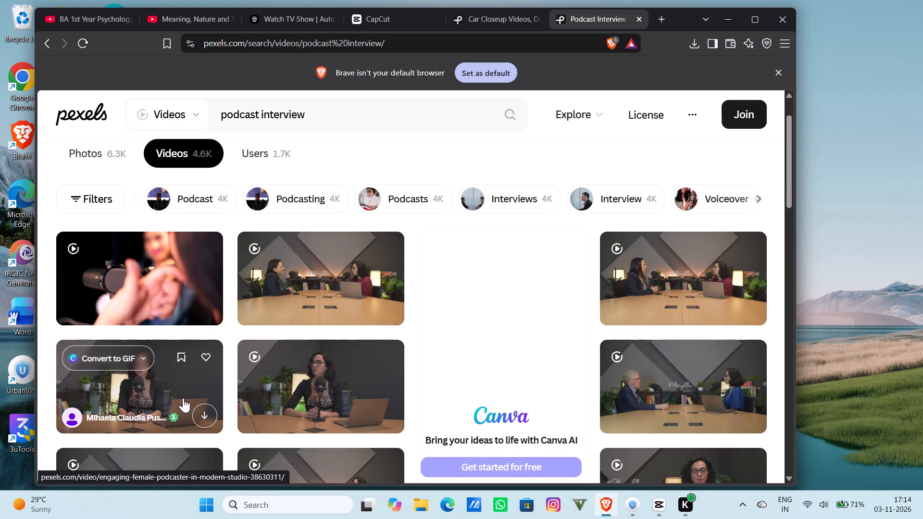
click(172, 386)
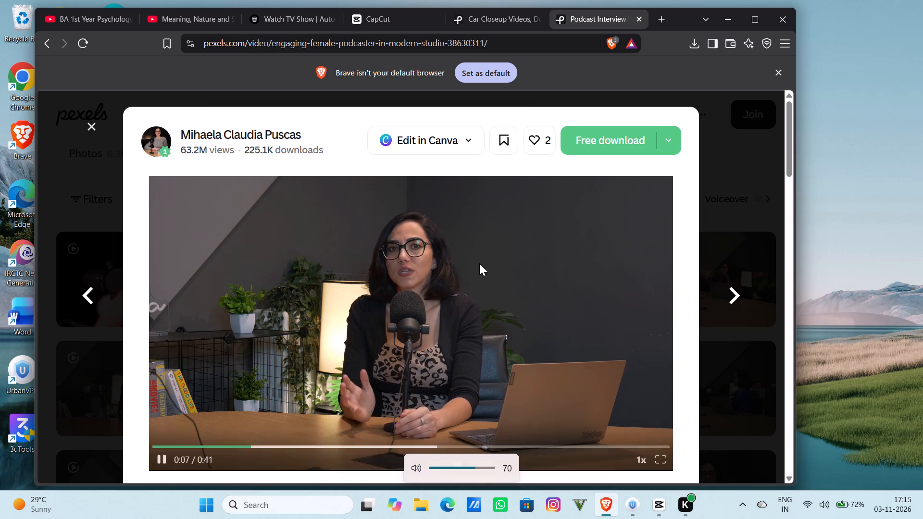
click(724, 108)
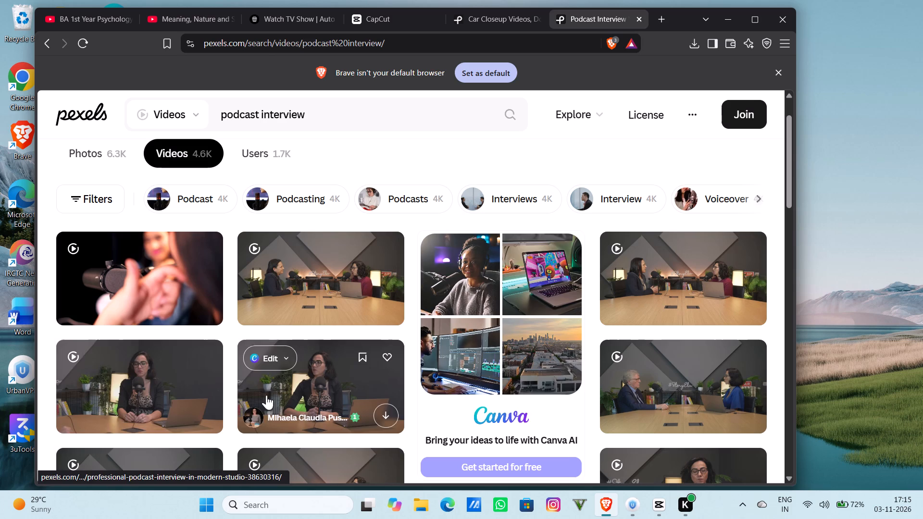
Download the previewed female podcaster clip to Downloads as "pod1" and dismiss the thank-you overlay.
scroll(276, 399, down, 4)
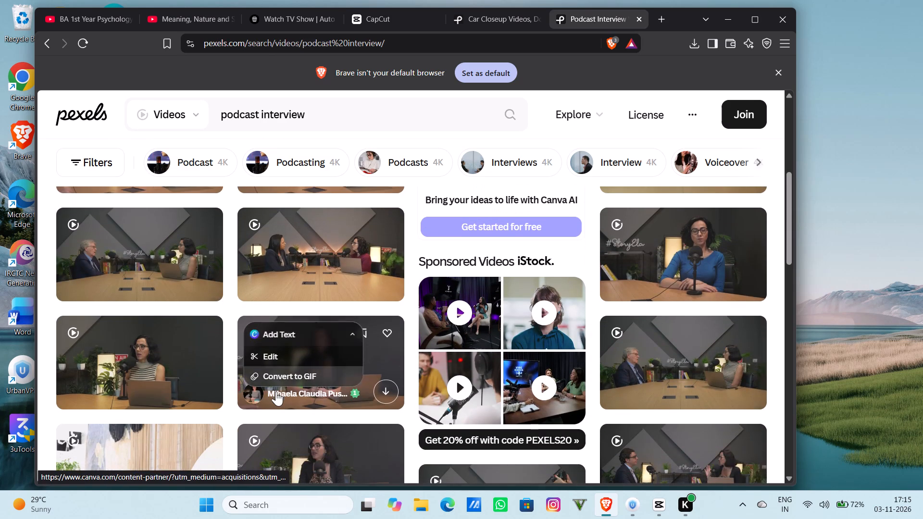
scroll(195, 343, up, 3)
click(201, 354)
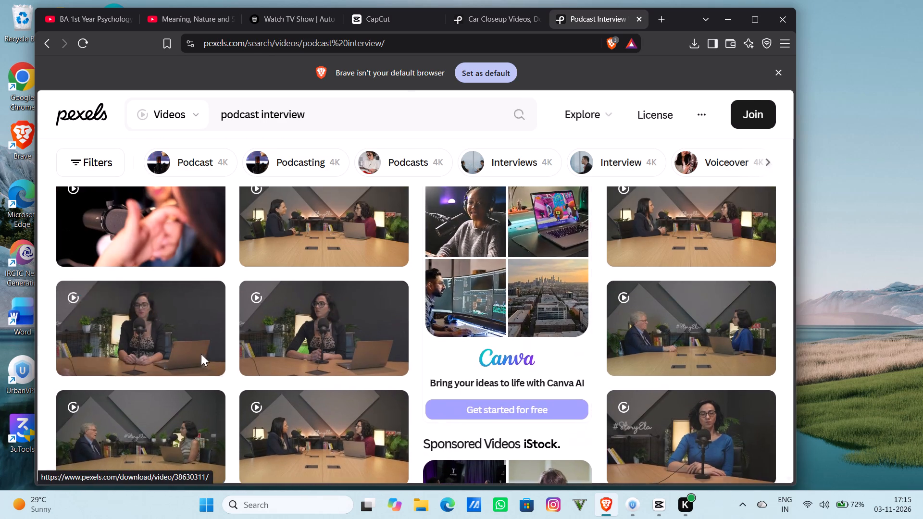
click(578, 114)
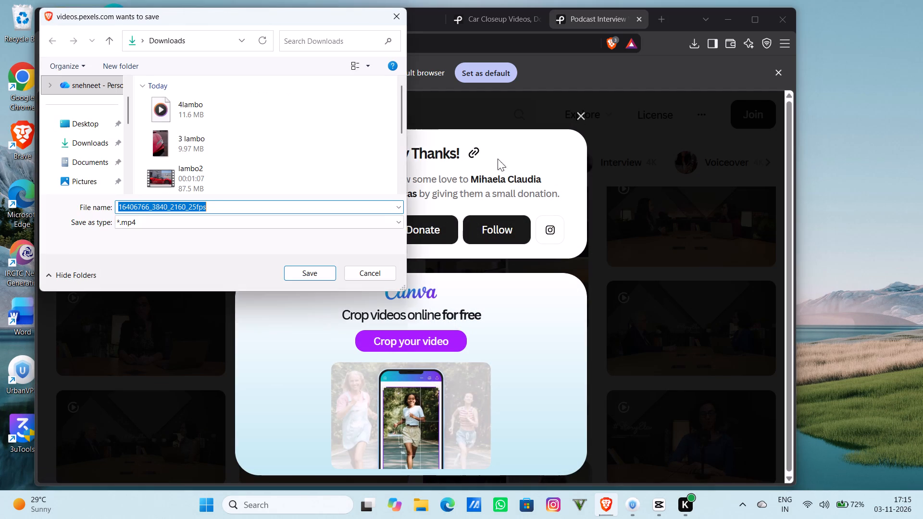
click(277, 207)
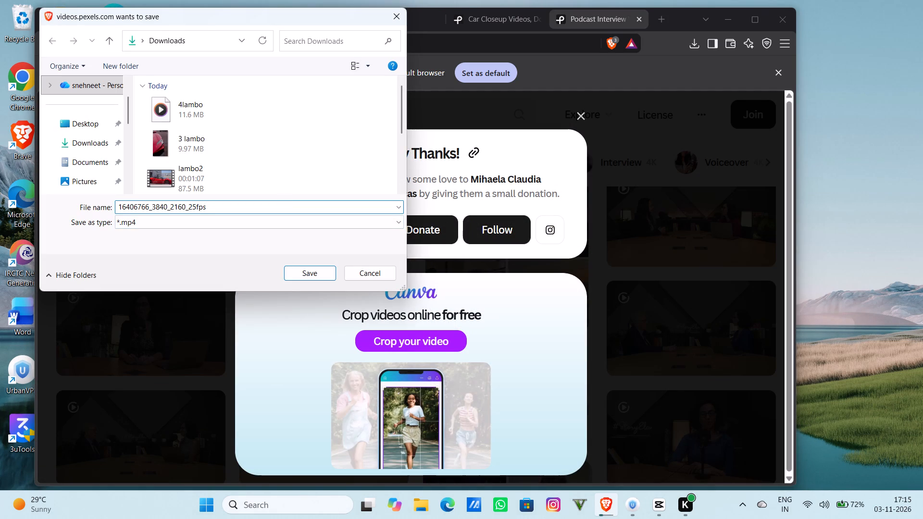
key(BackSpace)
key(BackSpace)
key(BackSpace)
key(BackSpace)
key(BackSpace)
key(BackSpace)
key(BackSpace)
key(BackSpace)
key(BackSpace)
key(BackSpace)
key(BackSpace)
key(BackSpace)
key(BackSpace)
key(BackSpace)
key(BackSpace)
key(BackSpace)
key(BackSpace)
key(BackSpace)
key(BackSpace)
key(BackSpace)
key(BackSpace)
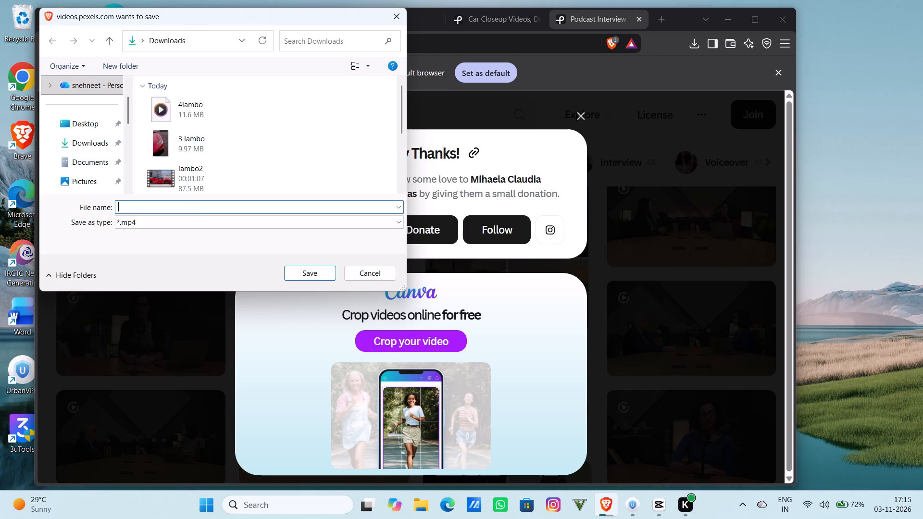
text(pod)
key(1)
key(Return)
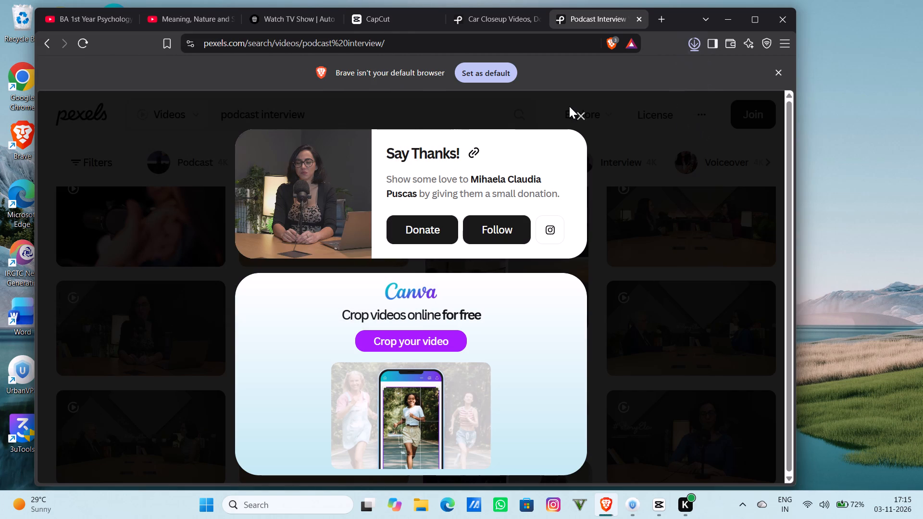
click(581, 112)
click(743, 328)
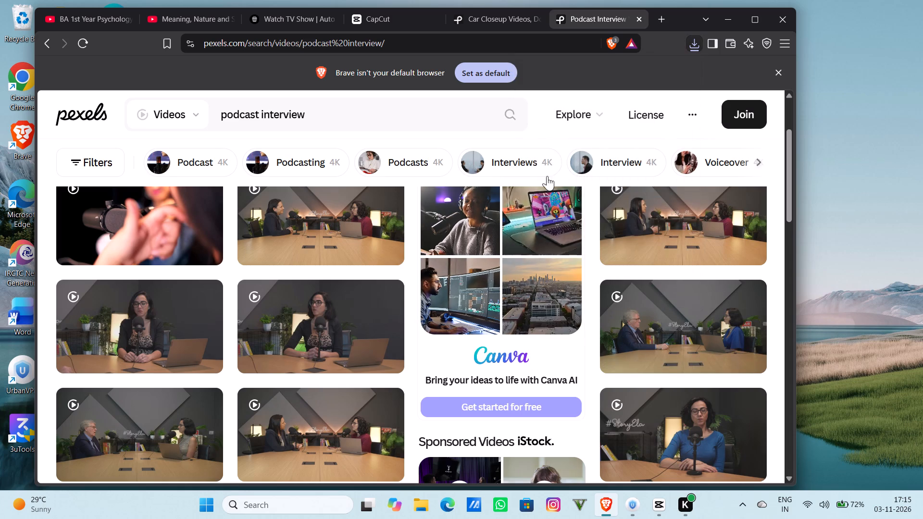
Download the adjacent clip of the same female podcaster to Downloads as "pod 2" and dismiss the thank-you overlay.
click(383, 351)
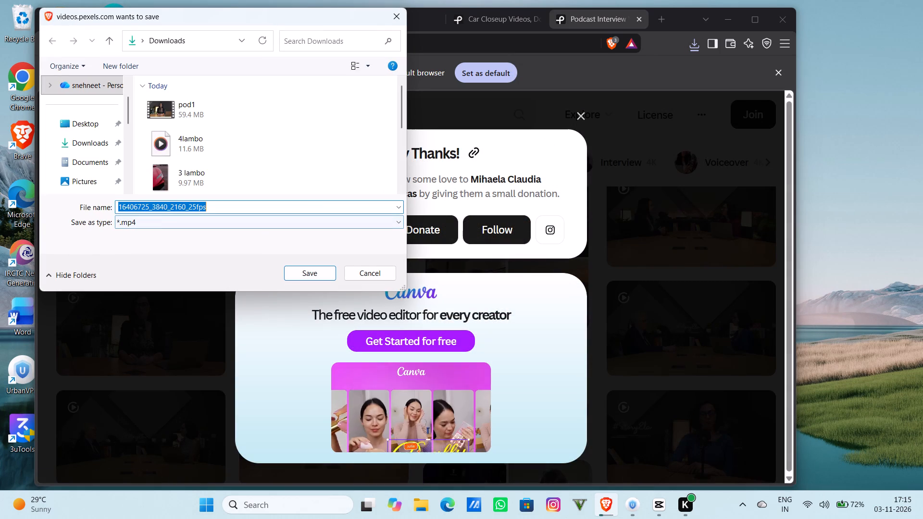
click(263, 207)
key(BackSpace)
key(BackSpace)
key(BackSpace)
key(BackSpace)
key(BackSpace)
key(BackSpace)
key(BackSpace)
key(BackSpace)
key(BackSpace)
key(BackSpace)
key(BackSpace)
key(BackSpace)
key(BackSpace)
key(BackSpace)
key(BackSpace)
key(BackSpace)
key(BackSpace)
key(BackSpace)
key(BackSpace)
key(BackSpace)
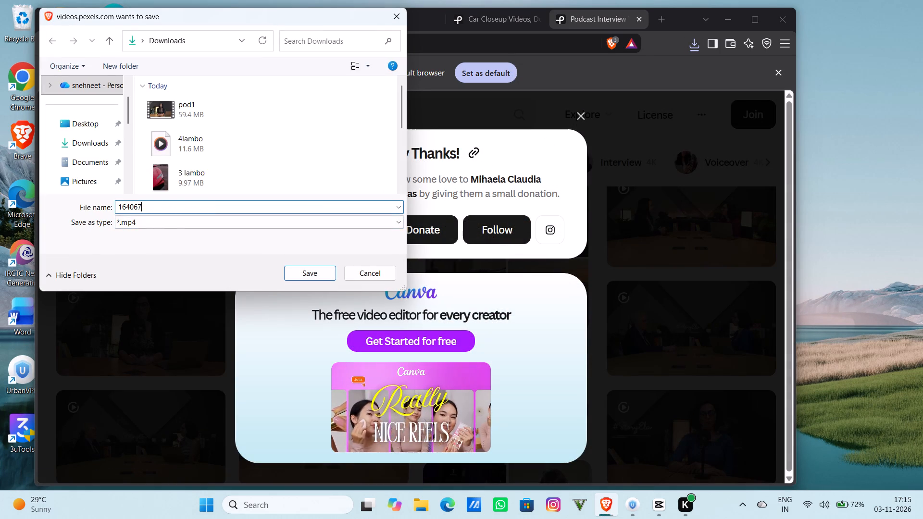
text(pod 2)
key(Return)
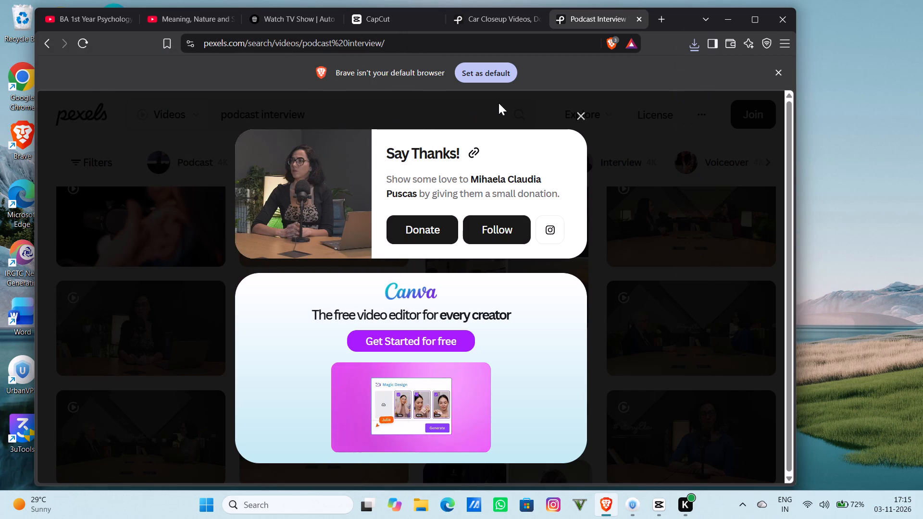
click(584, 116)
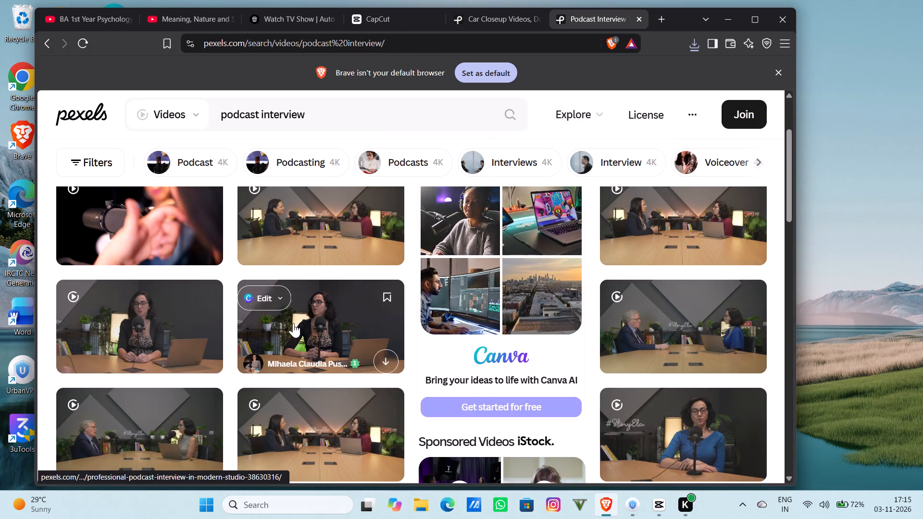
Download the first clip of two women talking across the studio table to Downloads as "pod3" and dismiss the thank-you overlay.
scroll(327, 325, up, 1)
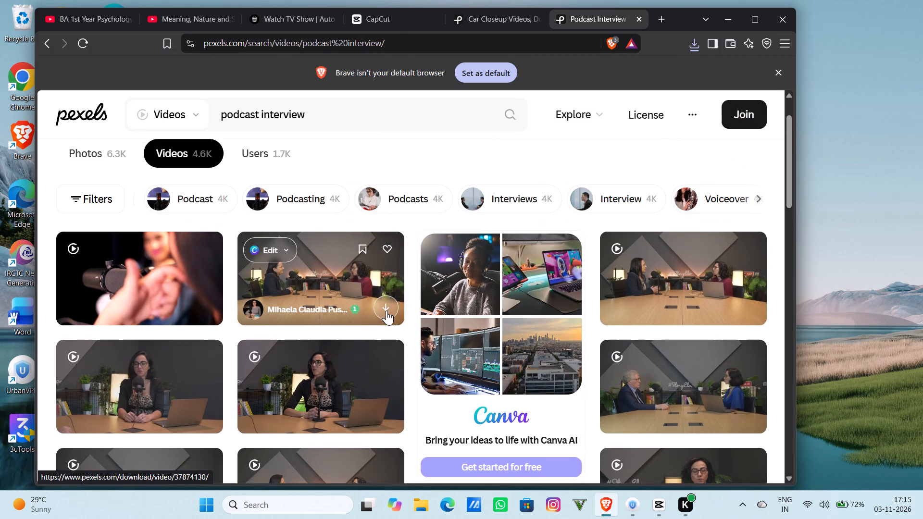
click(387, 310)
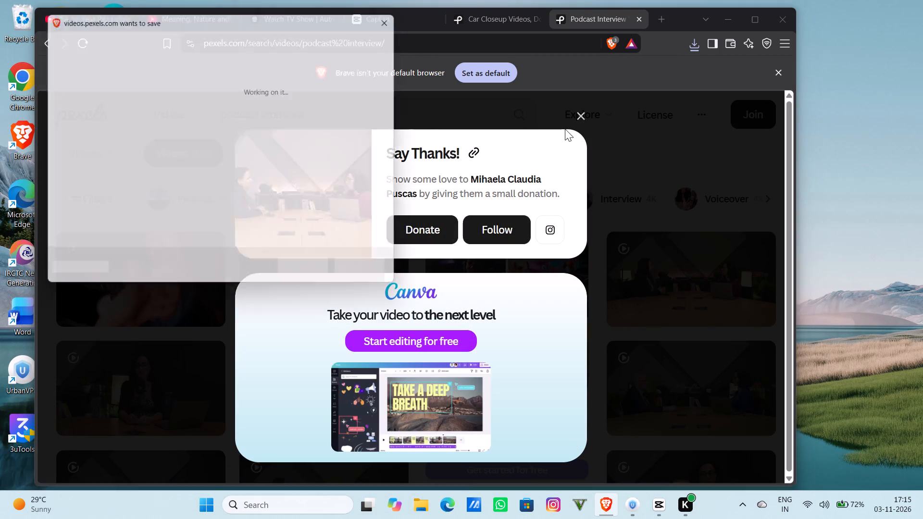
click(290, 209)
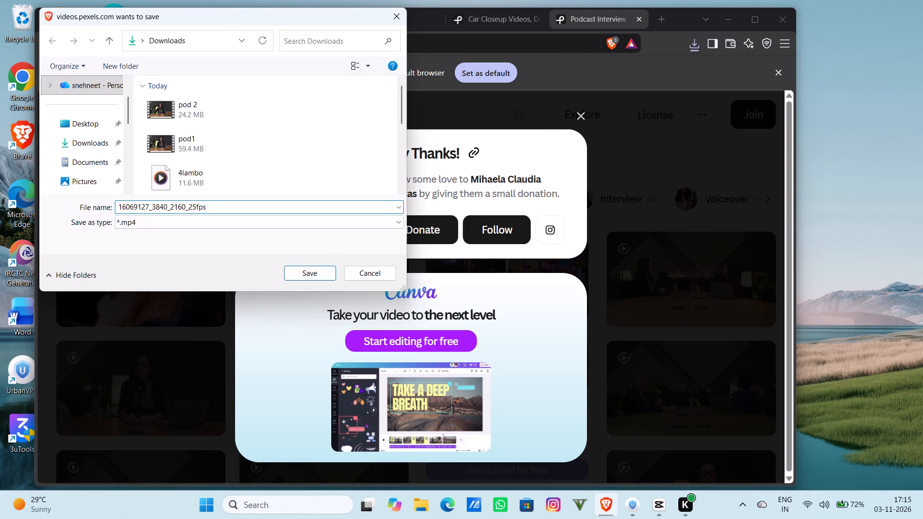
key(BackSpace)
key(BackSpace)
key(BackSpace)
key(BackSpace)
key(BackSpace)
key(BackSpace)
key(BackSpace)
key(BackSpace)
key(BackSpace)
key(BackSpace)
key(BackSpace)
key(BackSpace)
key(BackSpace)
key(BackSpace)
key(BackSpace)
key(BackSpace)
key(BackSpace)
key(BackSpace)
key(BackSpace)
key(BackSpace)
text(pod3)
key(Return)
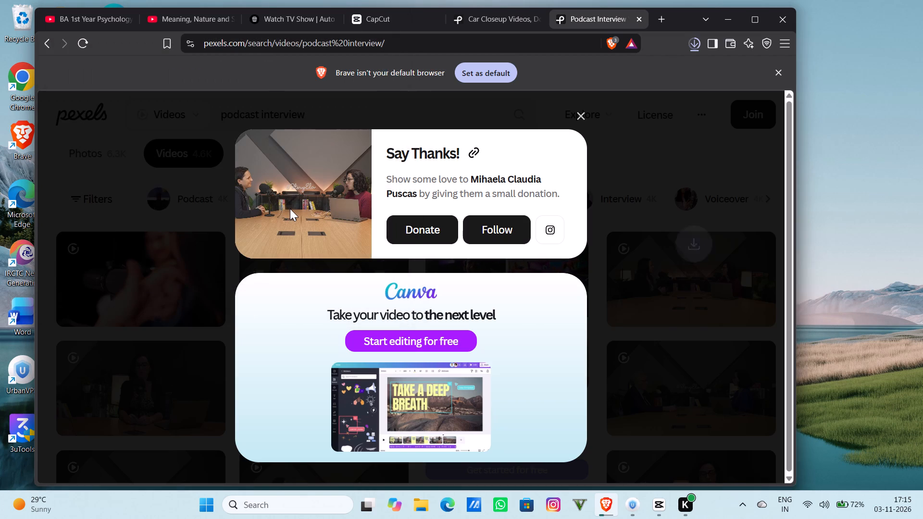
click(579, 116)
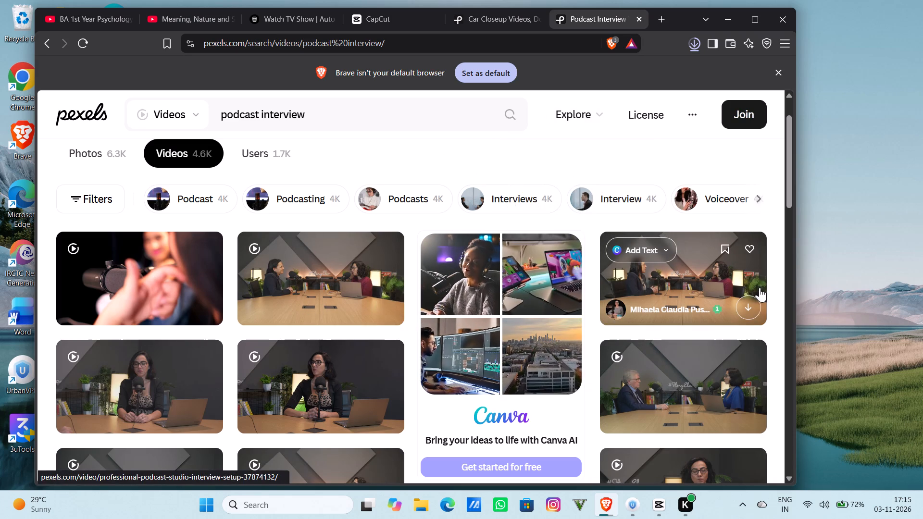
Download the other top-row clip of the two-woman table interview to Downloads as "pod4" and return to the results.
click(748, 303)
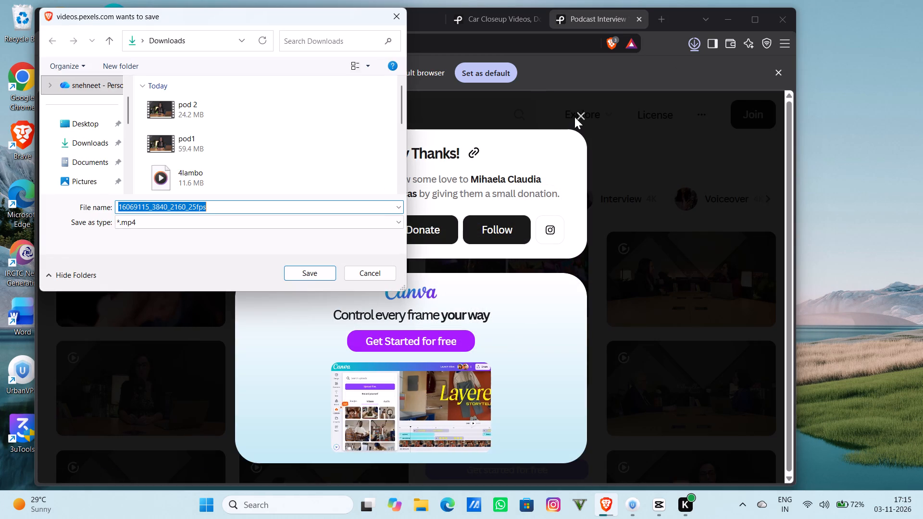
key(BackSpace)
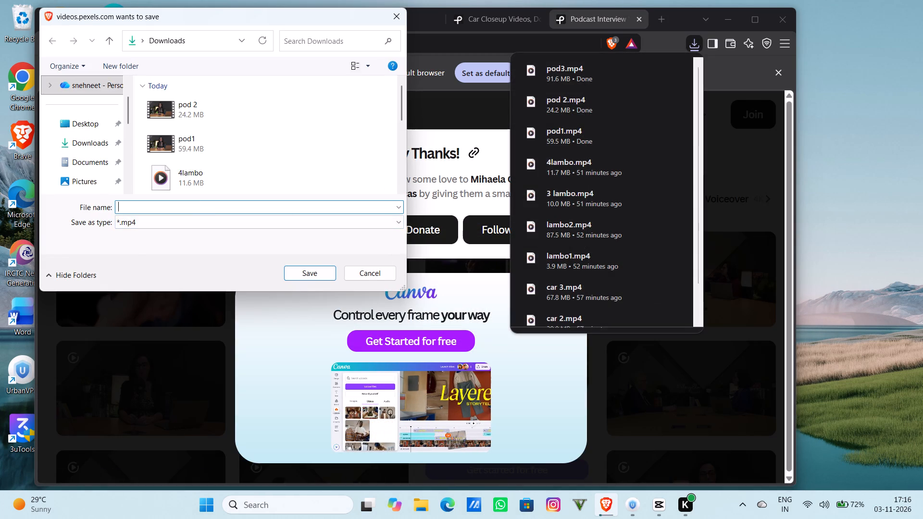
text(pod4)
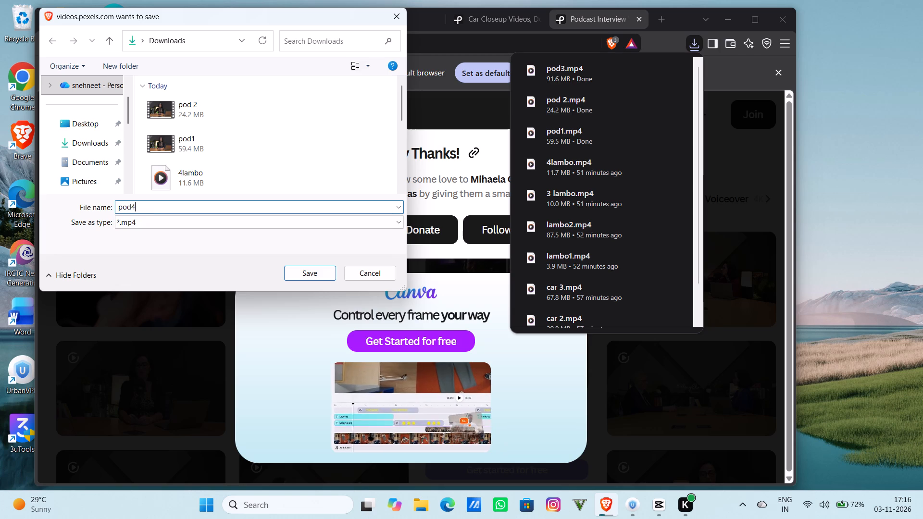
key(Return)
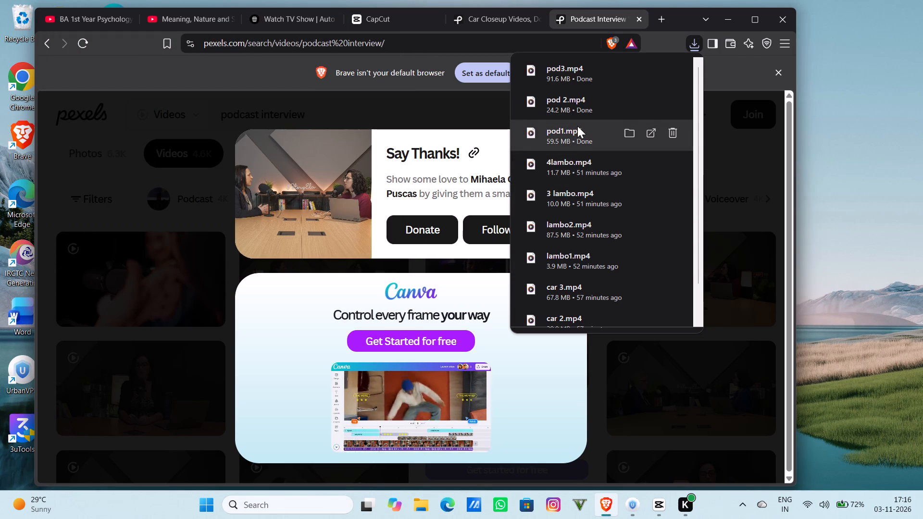
click(751, 371)
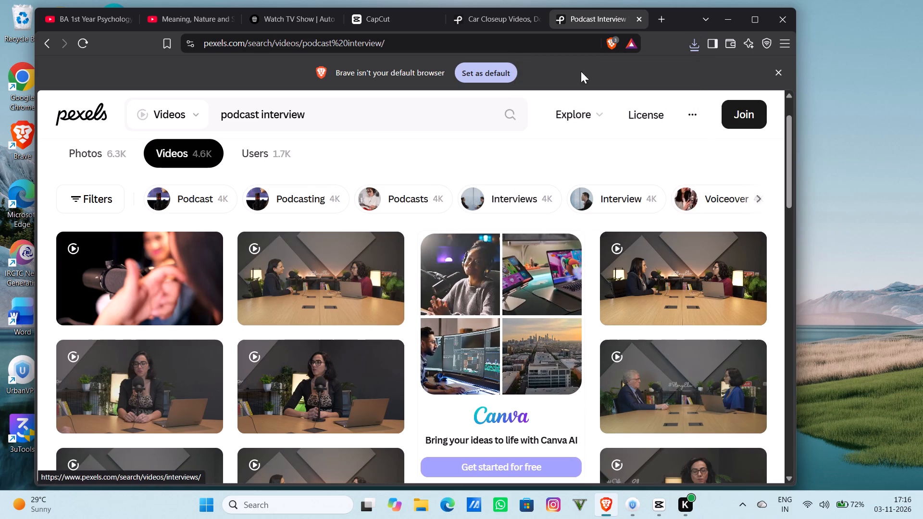
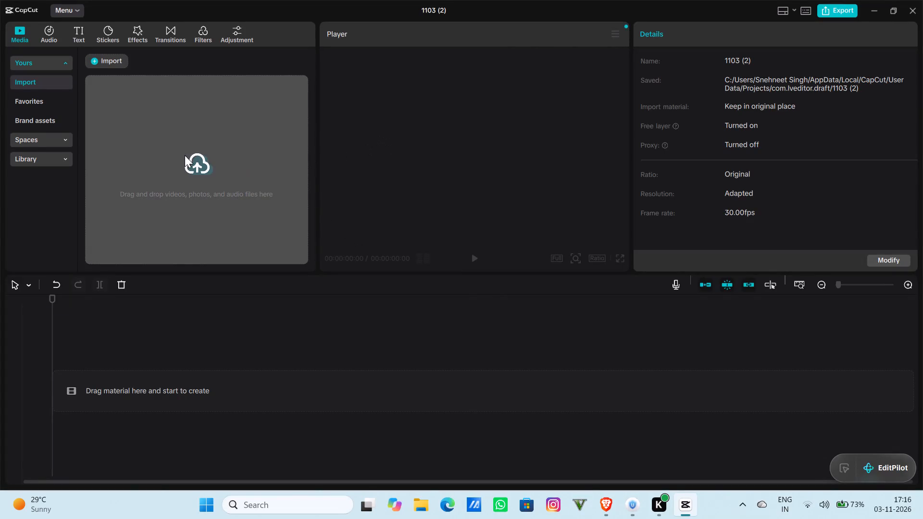
Switch to CapCut and open the media import file browser at the Downloads folder.
click(111, 64)
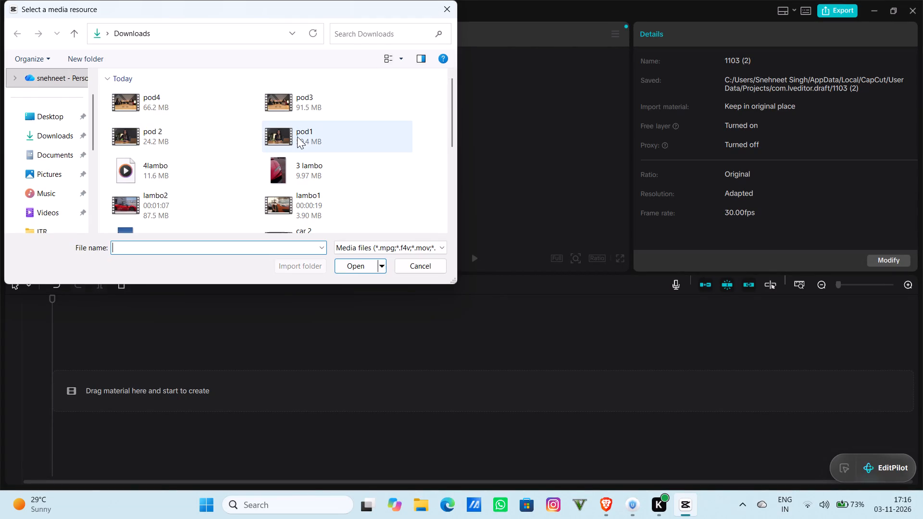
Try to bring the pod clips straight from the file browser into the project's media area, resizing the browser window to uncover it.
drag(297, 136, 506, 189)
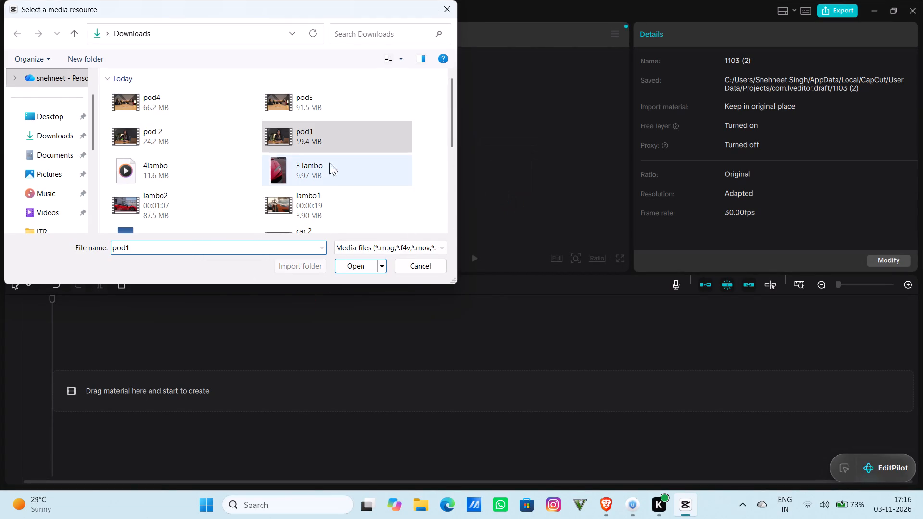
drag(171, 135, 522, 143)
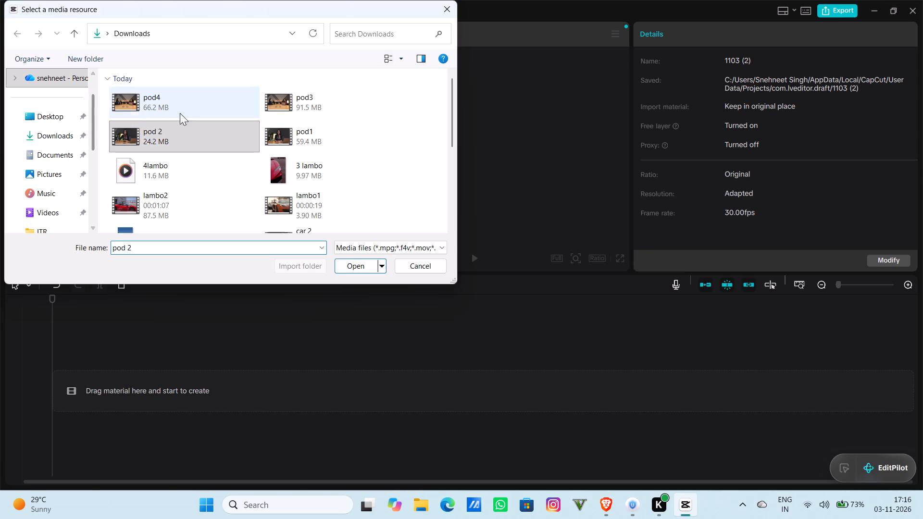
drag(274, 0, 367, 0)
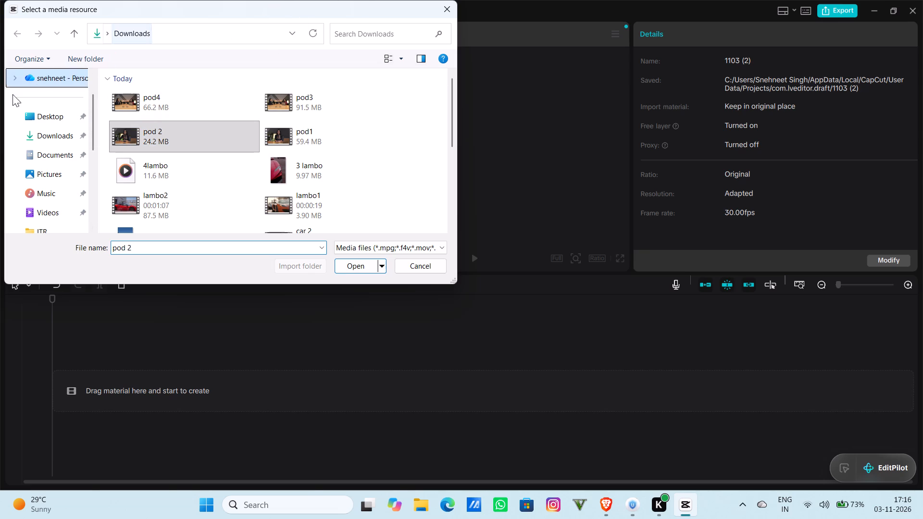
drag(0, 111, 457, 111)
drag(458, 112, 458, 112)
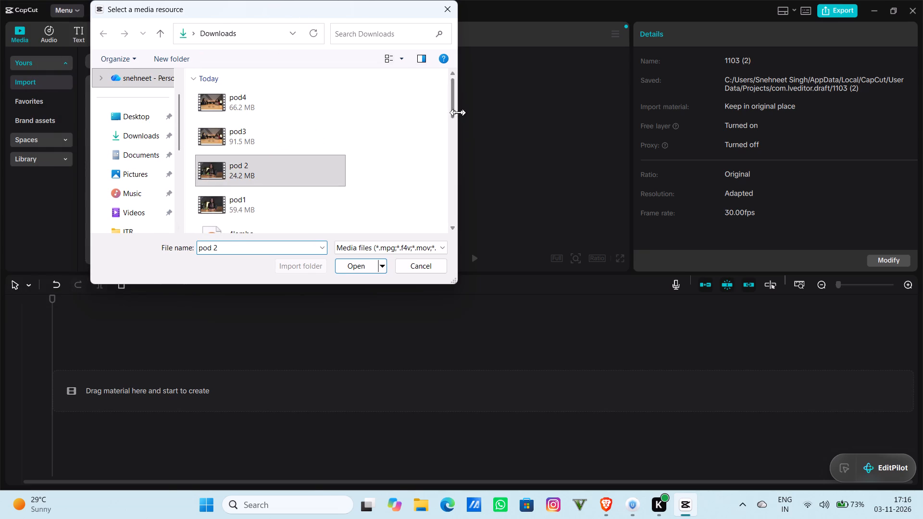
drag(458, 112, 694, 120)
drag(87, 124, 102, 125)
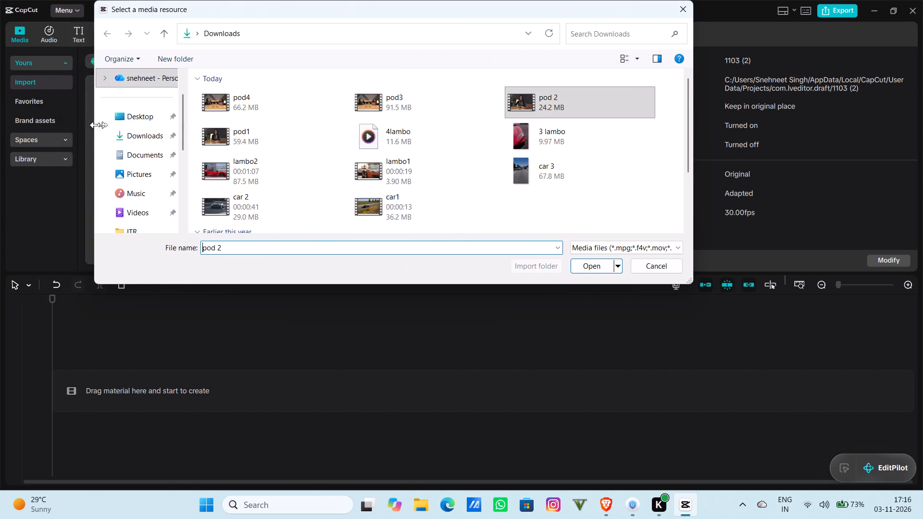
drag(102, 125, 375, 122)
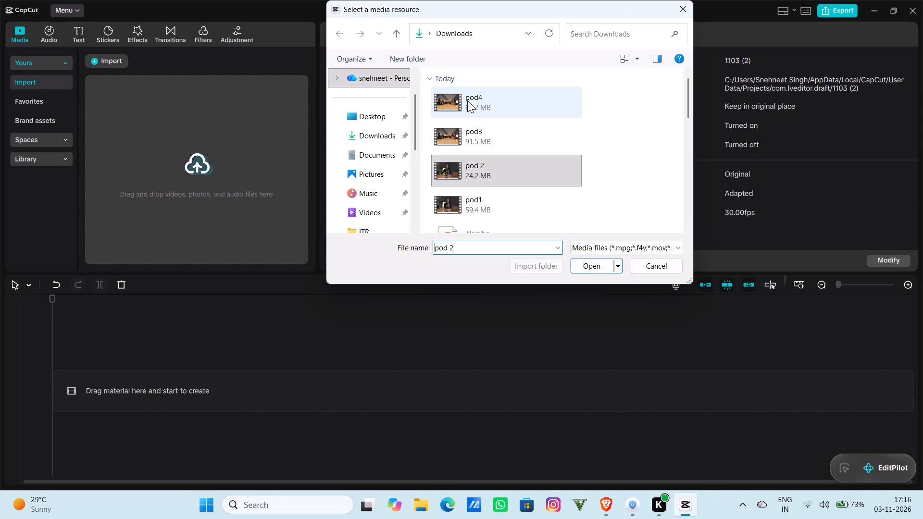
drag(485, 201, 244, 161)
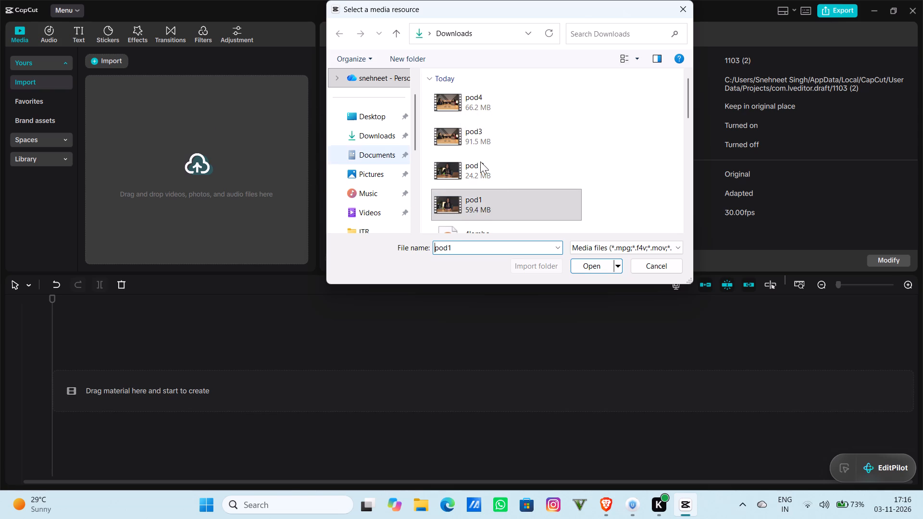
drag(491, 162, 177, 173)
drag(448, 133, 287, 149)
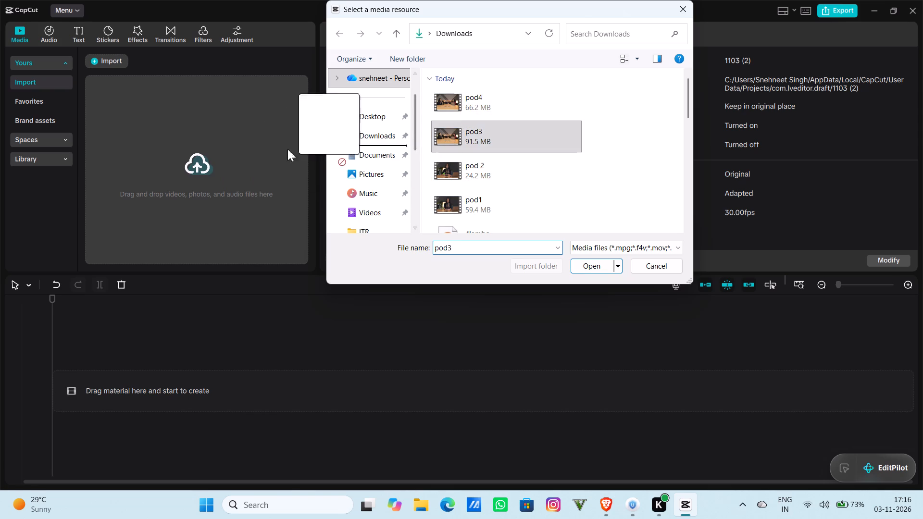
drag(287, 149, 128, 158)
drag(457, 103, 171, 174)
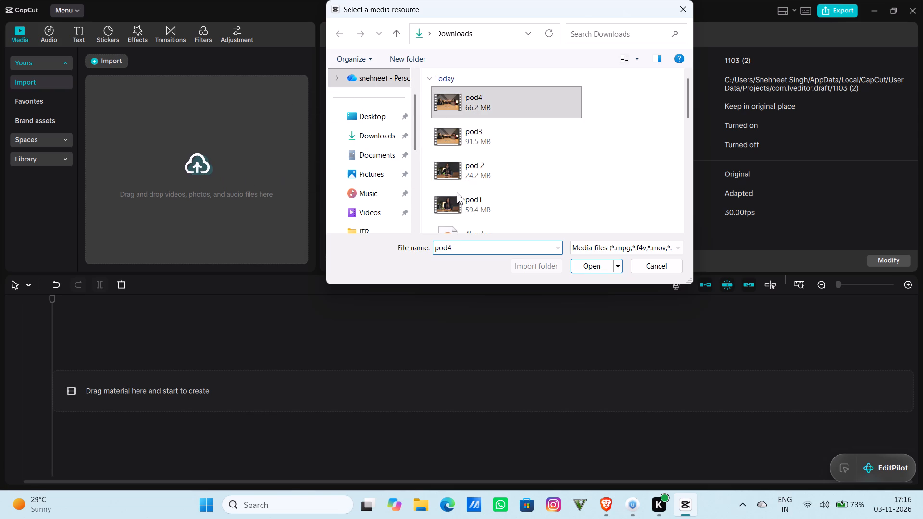
Import the pod1, pod 2, pod3 and pod4 clips from Downloads into the project media one at a time.
click(464, 203)
click(574, 263)
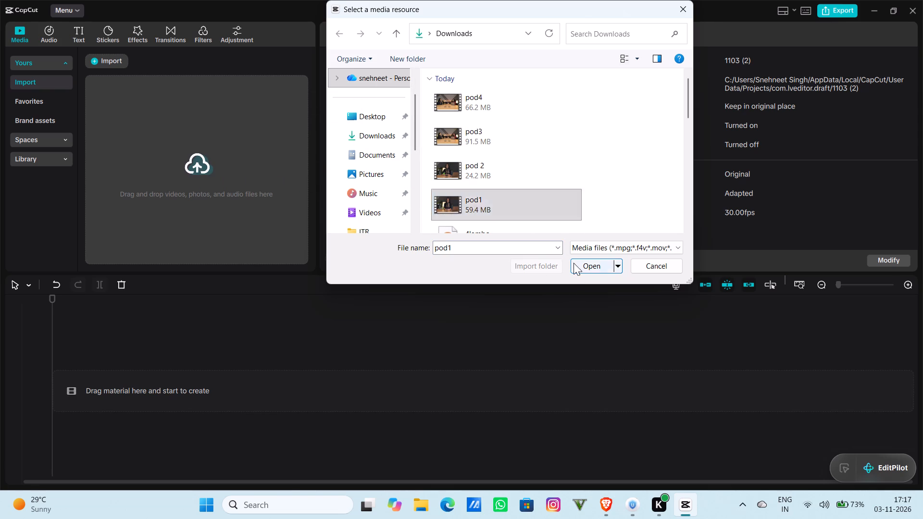
click(105, 62)
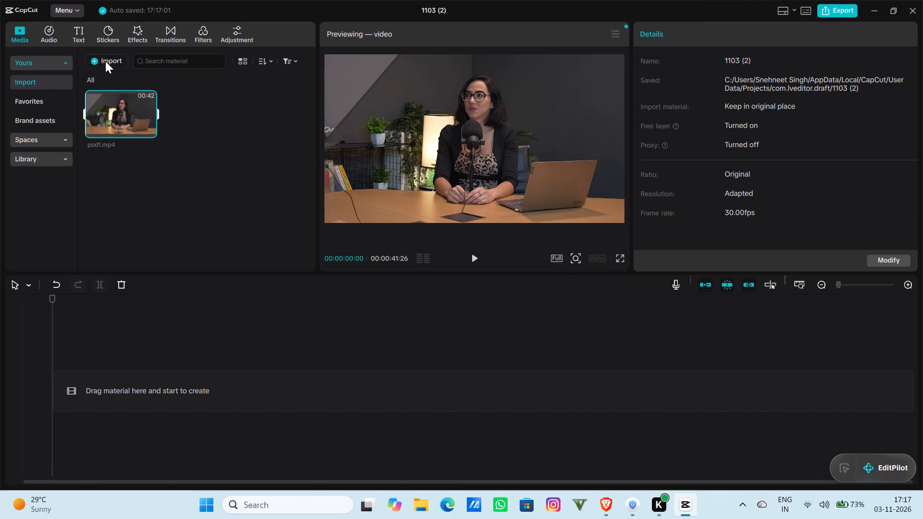
click(470, 175)
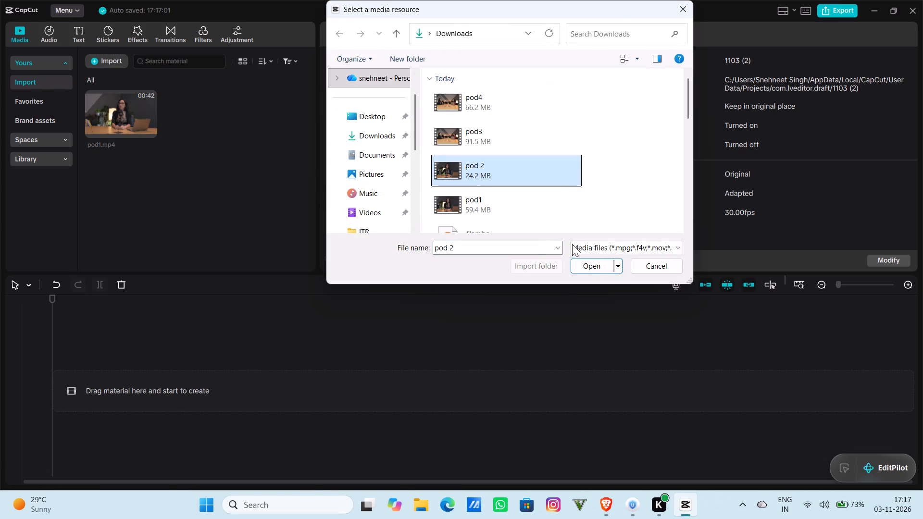
click(591, 265)
click(102, 64)
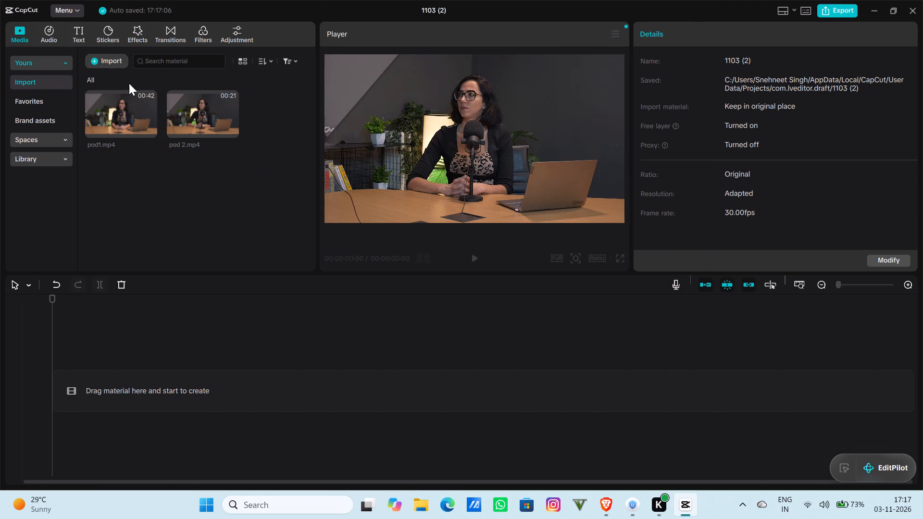
click(468, 133)
click(601, 273)
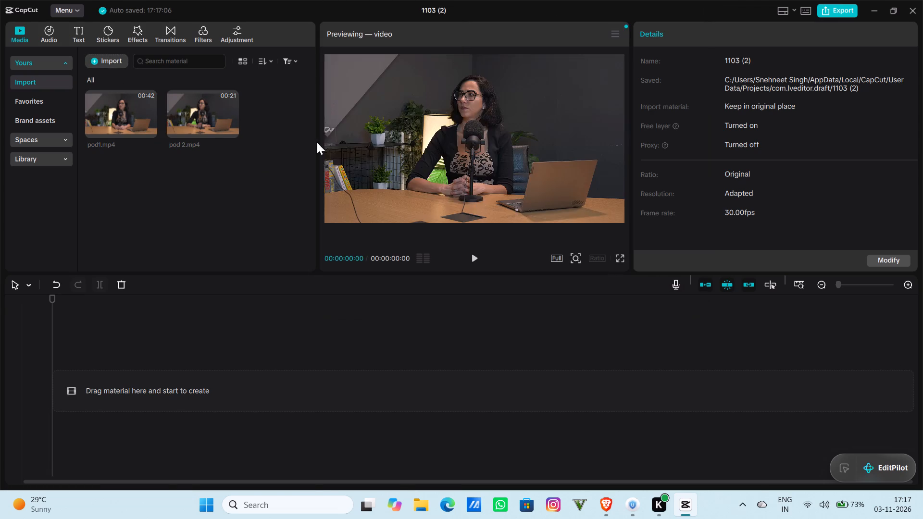
click(95, 64)
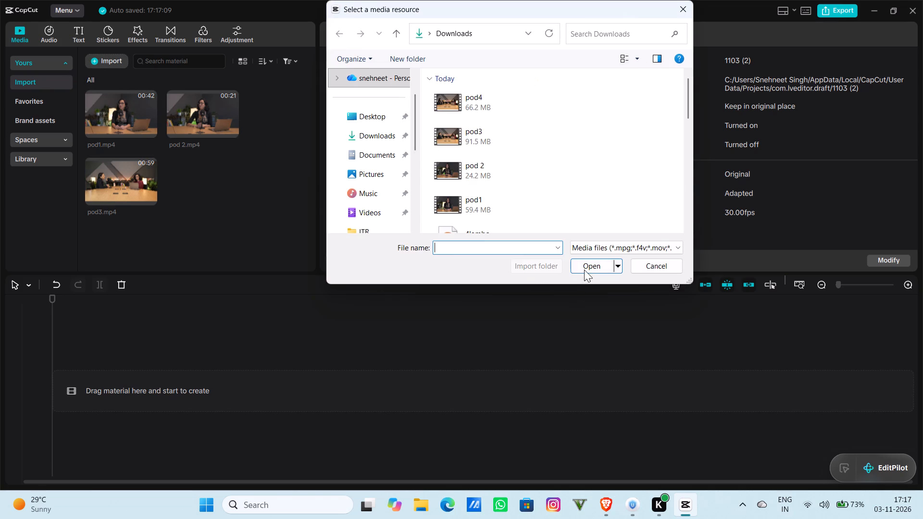
click(470, 101)
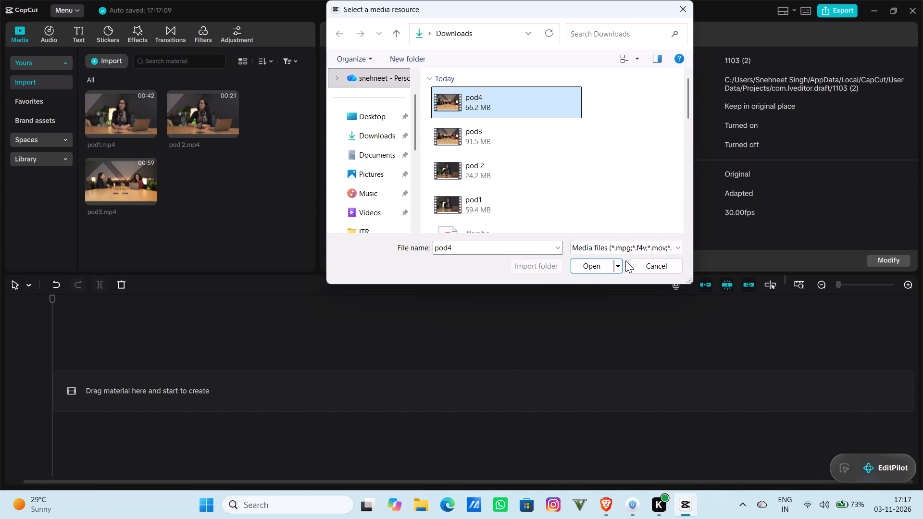
click(584, 268)
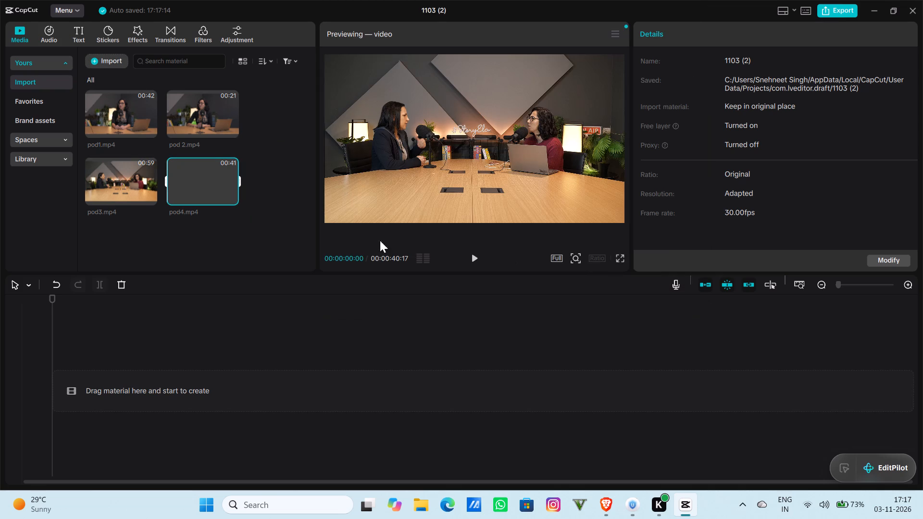
Place pod1, pod 2, pod3 and pod4 end to end in that order on the main timeline track.
click(133, 128)
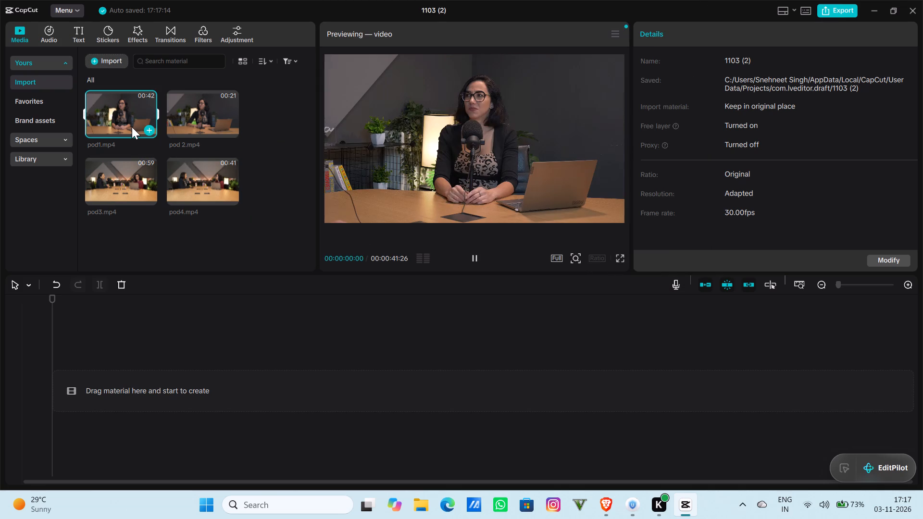
drag(119, 110, 125, 368)
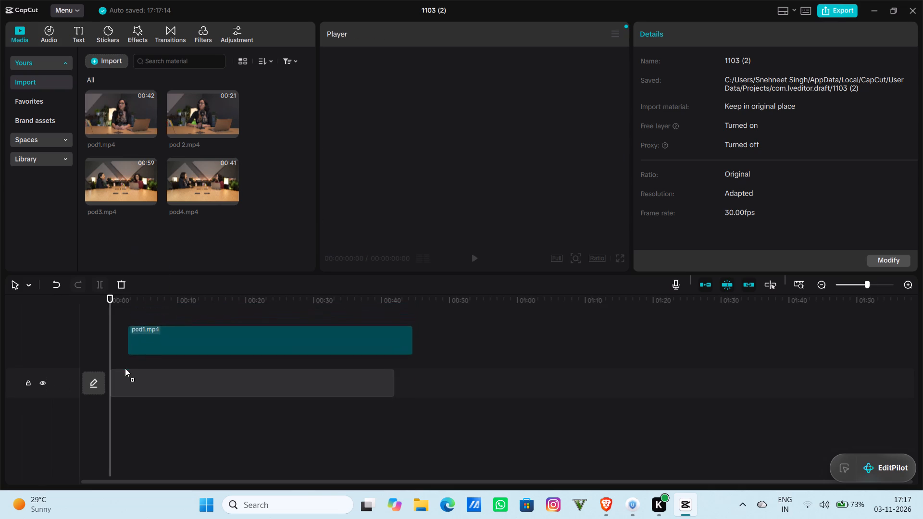
drag(125, 368, 112, 380)
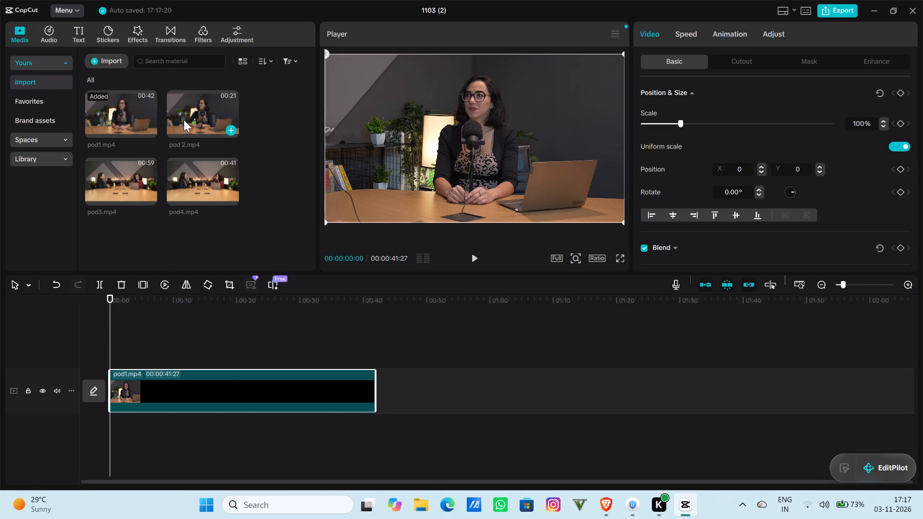
drag(190, 110, 390, 386)
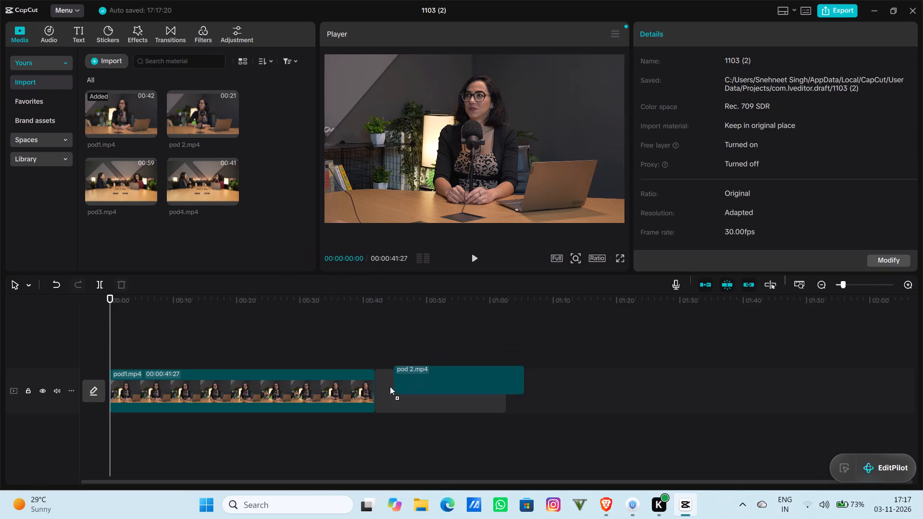
drag(390, 386, 382, 393)
drag(134, 181, 264, 245)
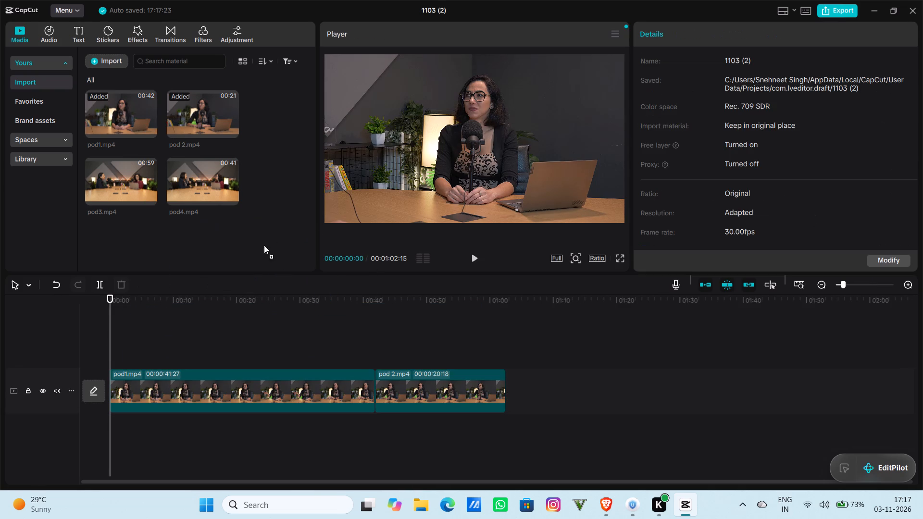
drag(264, 245, 514, 396)
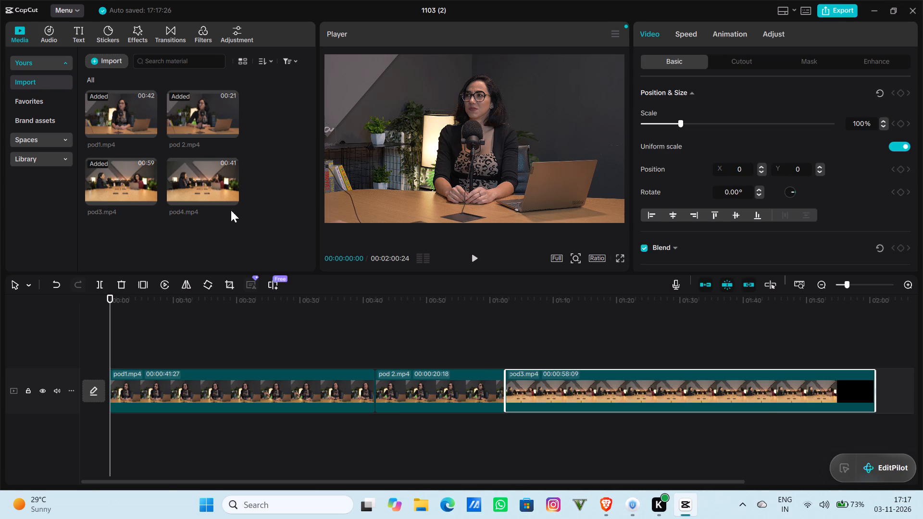
drag(204, 186, 844, 370)
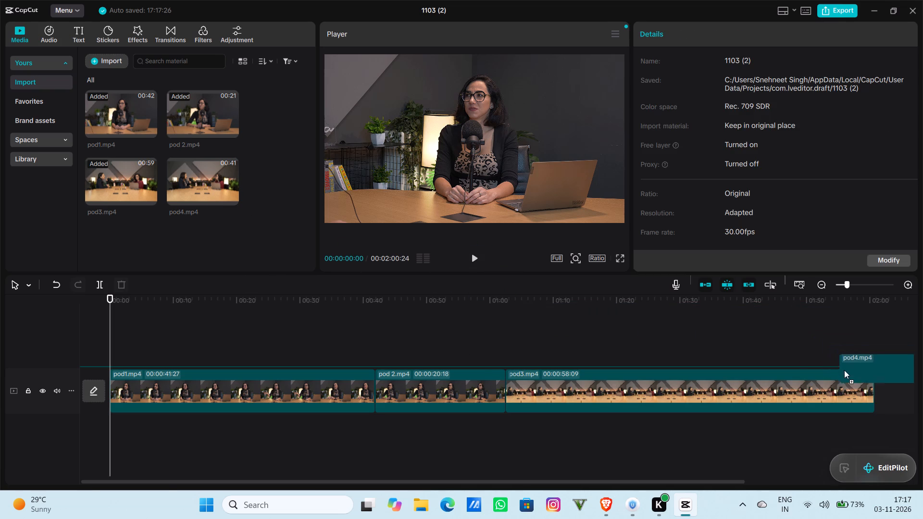
drag(844, 370, 877, 389)
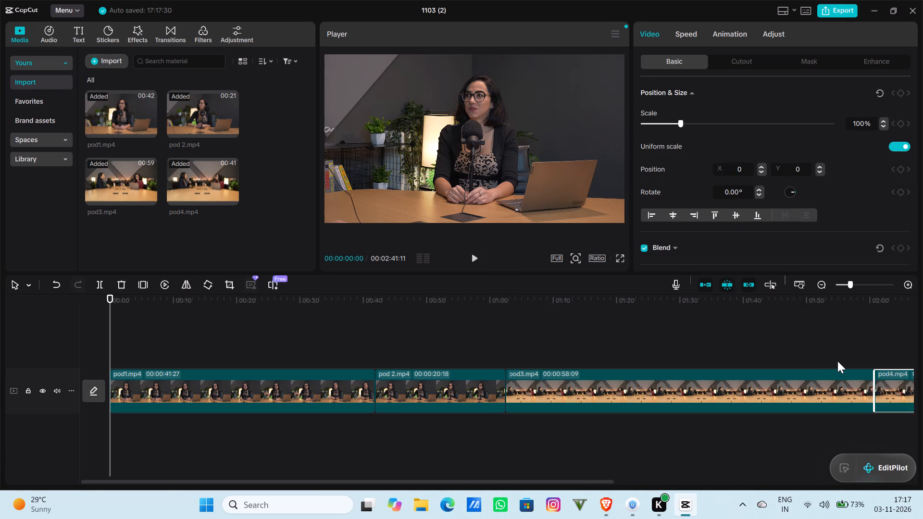
Add the Fade In video effect at the start of the timeline above pod1 and extend it to about 6 seconds.
click(470, 264)
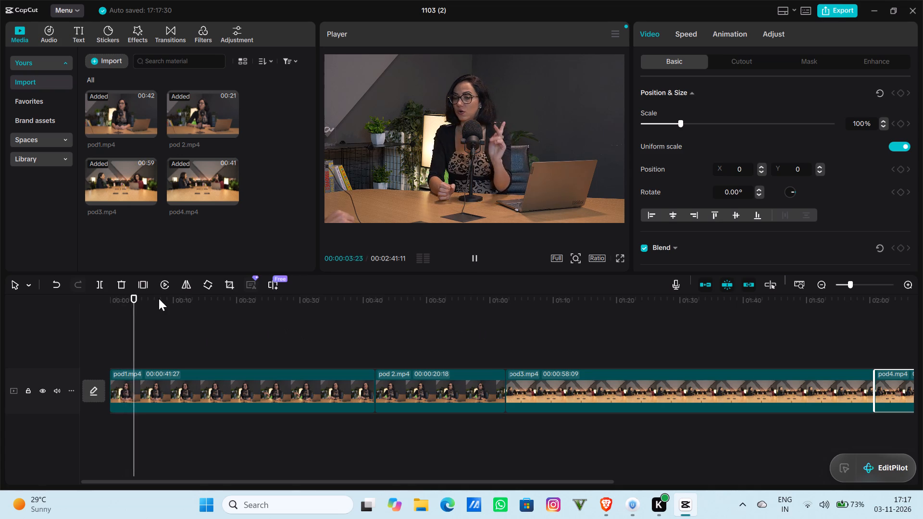
drag(156, 294, 73, 307)
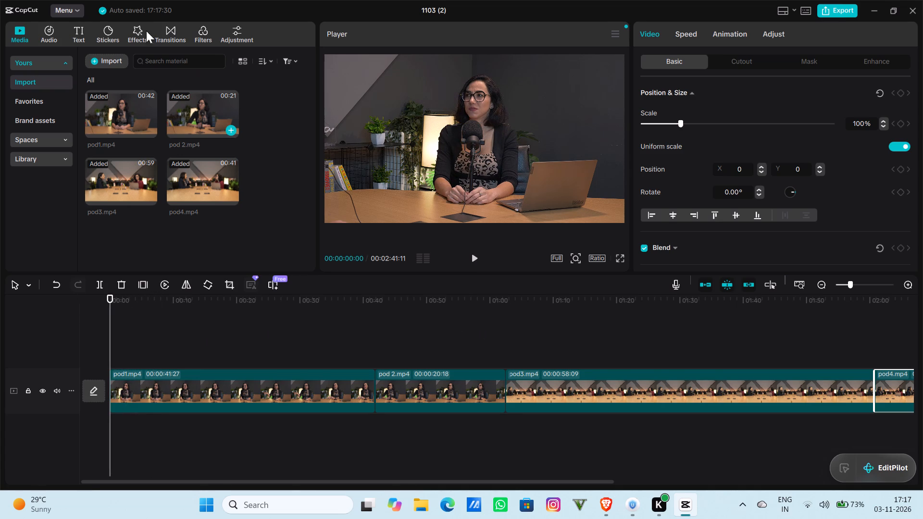
click(114, 32)
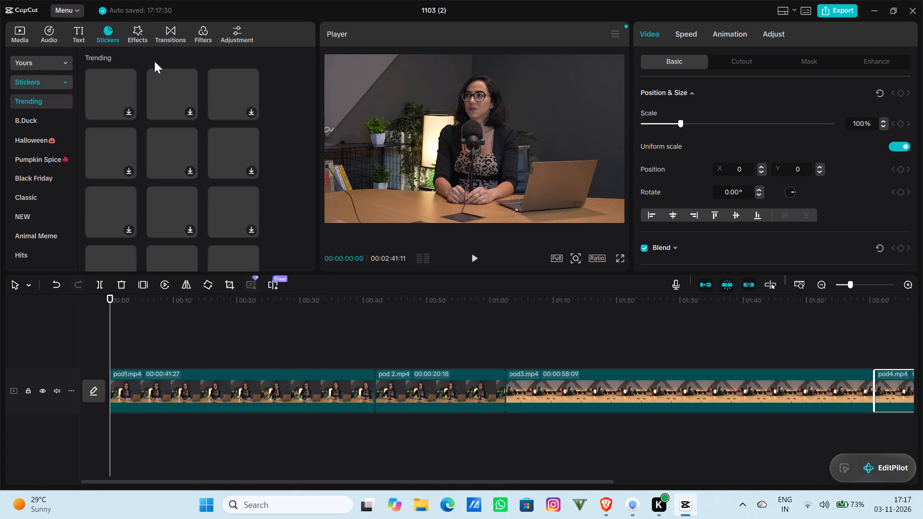
click(142, 34)
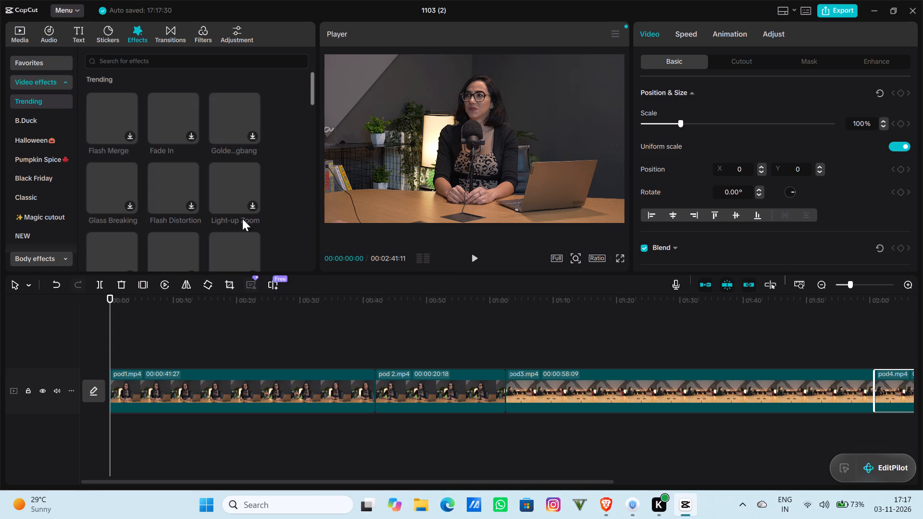
click(188, 130)
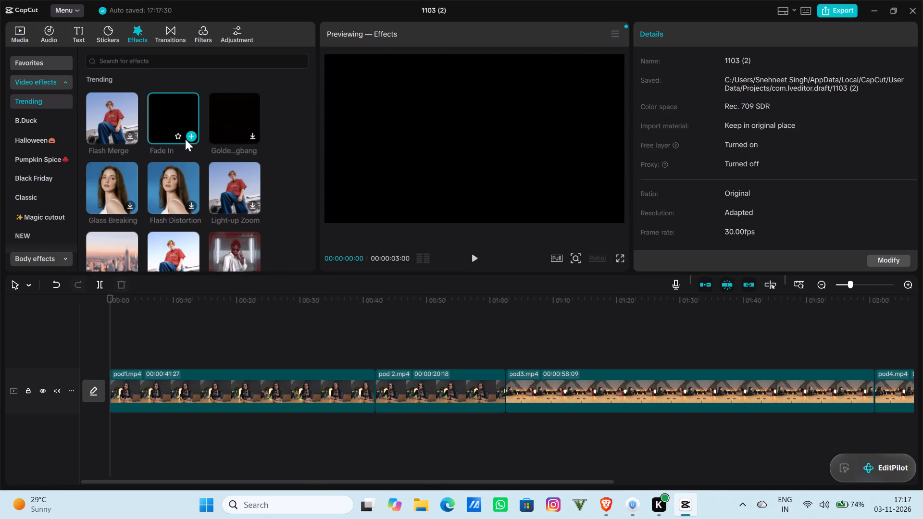
click(188, 133)
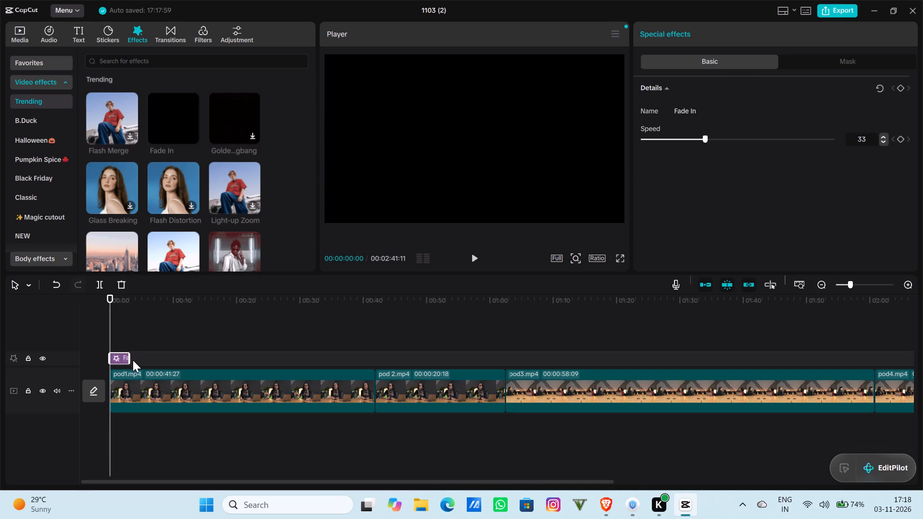
drag(128, 357, 150, 358)
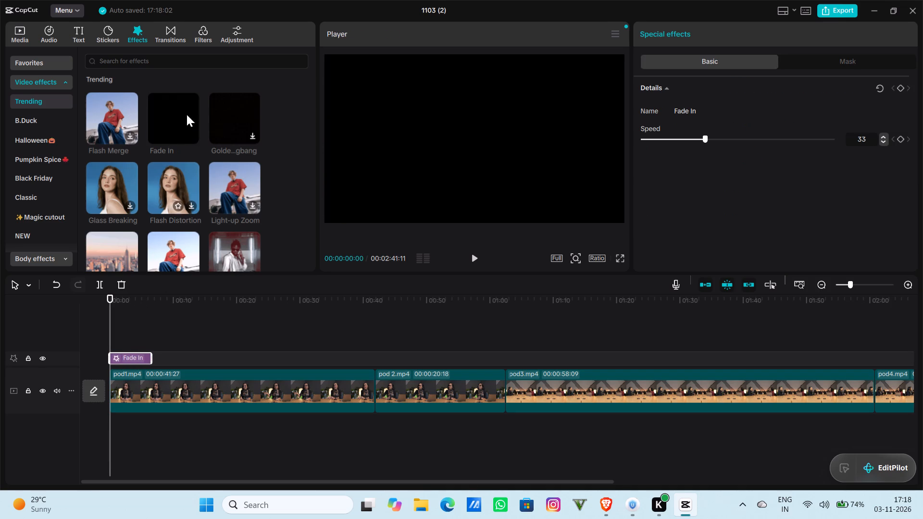
Add the fluffy white heart sticker at 14 seconds, scale it to about 48%, and place it in the frame's upper-left corner.
click(180, 361)
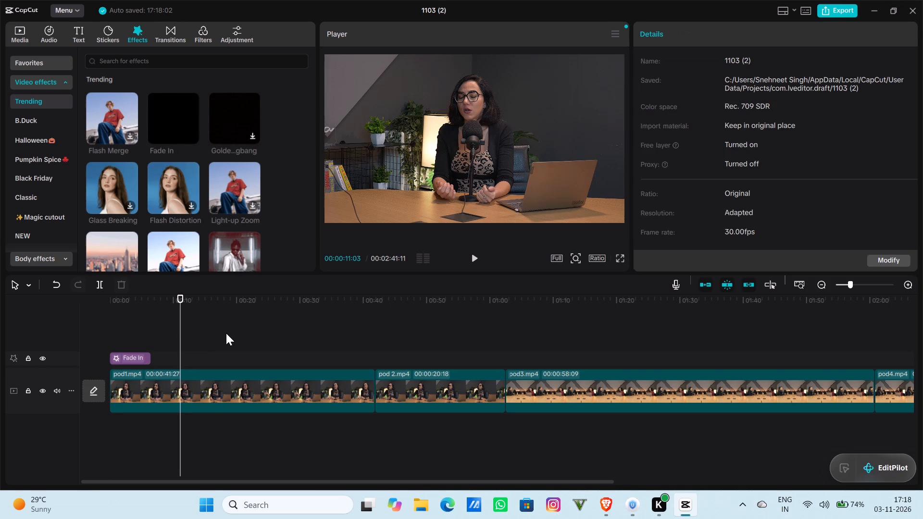
drag(177, 296, 184, 297)
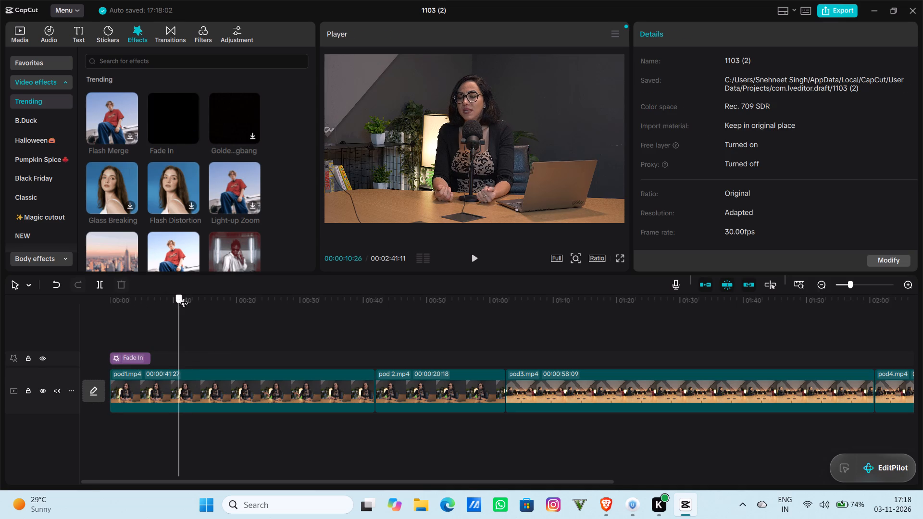
drag(186, 297, 199, 297)
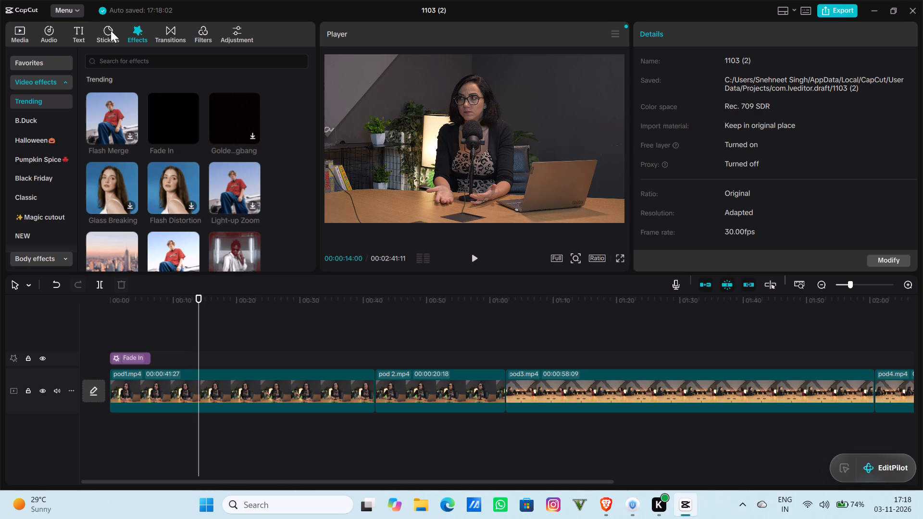
click(96, 24)
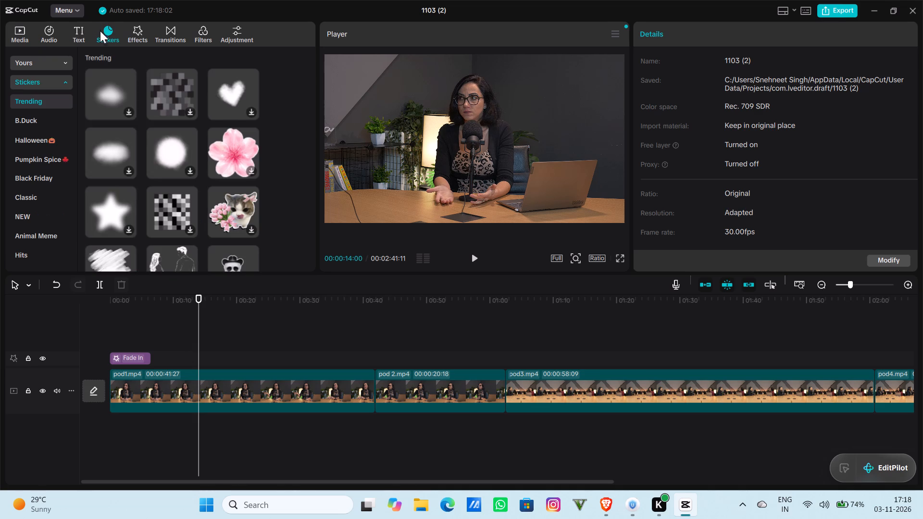
click(248, 110)
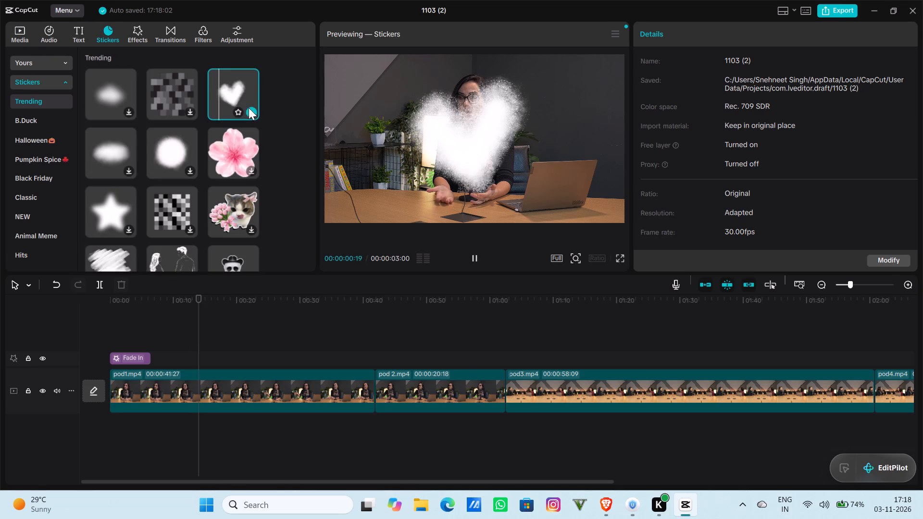
click(251, 110)
drag(459, 121, 507, 114)
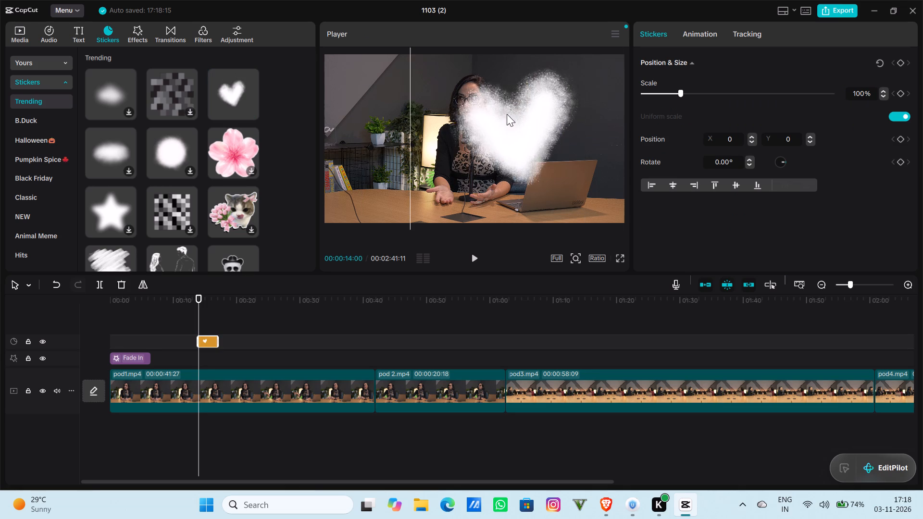
drag(507, 114, 507, 114)
drag(526, 99, 412, 175)
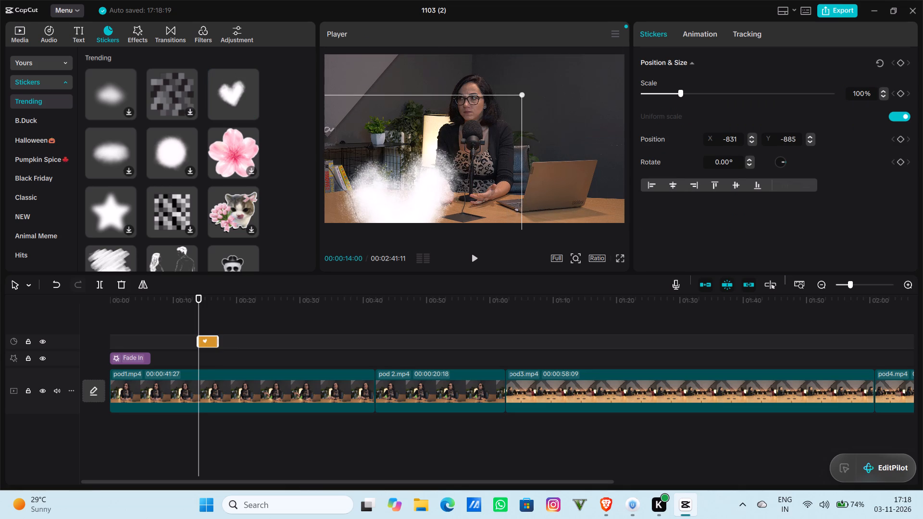
drag(524, 91, 448, 179)
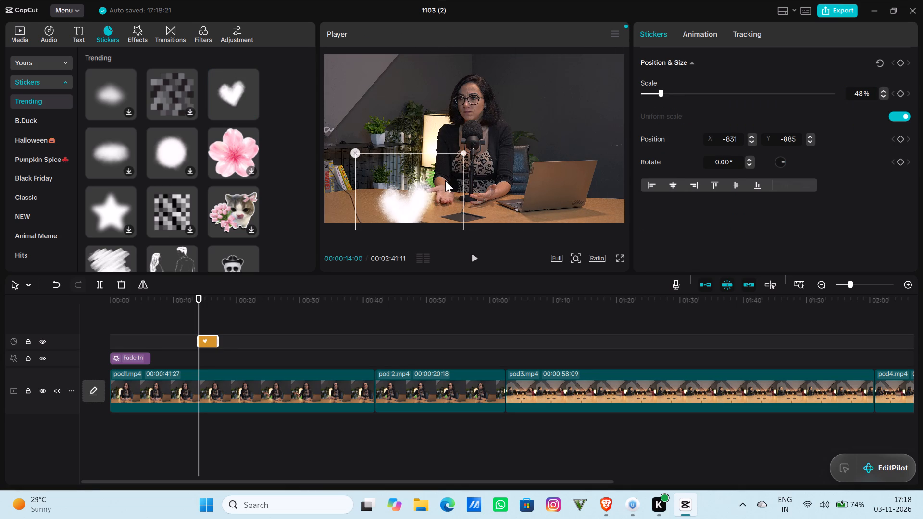
drag(414, 189, 367, 66)
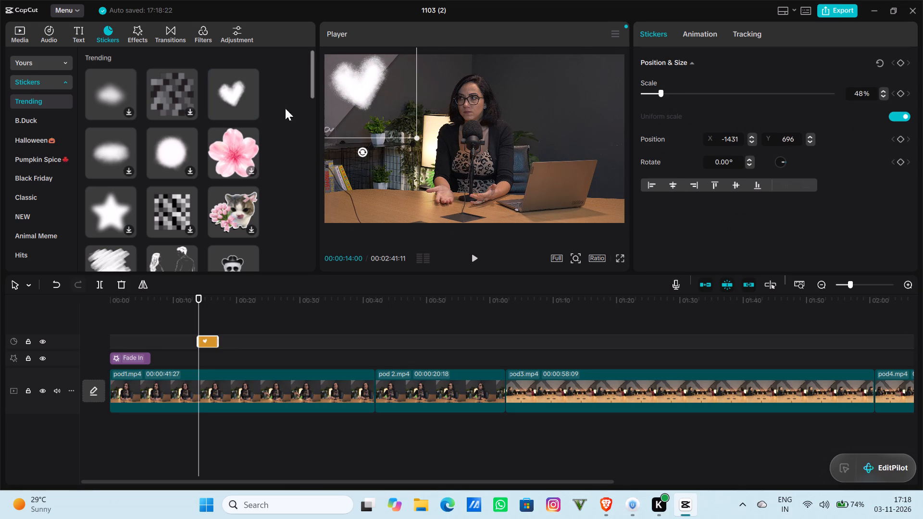
Extend the start of the heart sticker back to the end of the Fade In effect.
drag(197, 340, 188, 343)
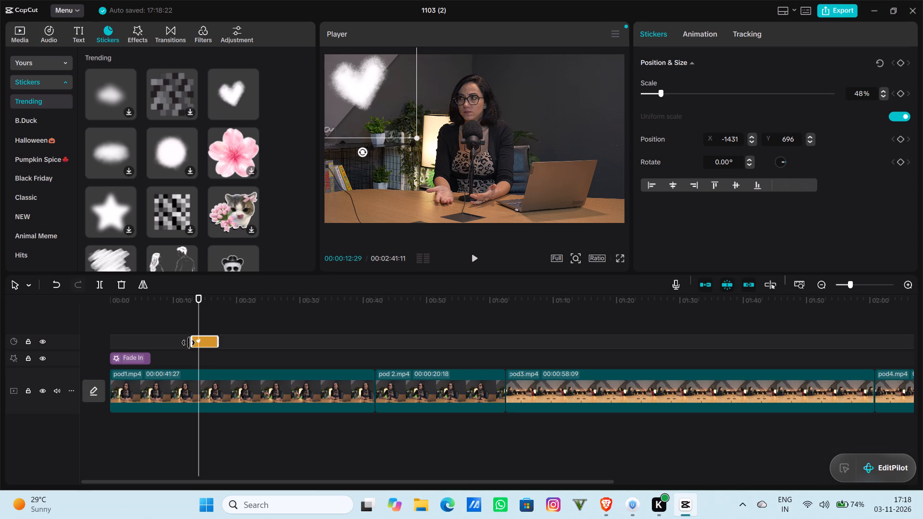
drag(188, 343, 155, 346)
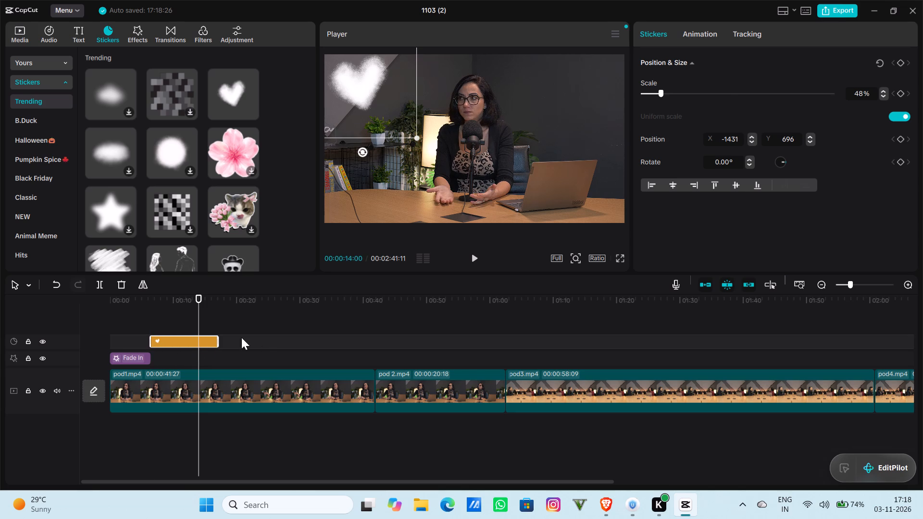
Add the cat with pink tulips sticker and move it to the start of pod3 on the sticker track.
click(261, 338)
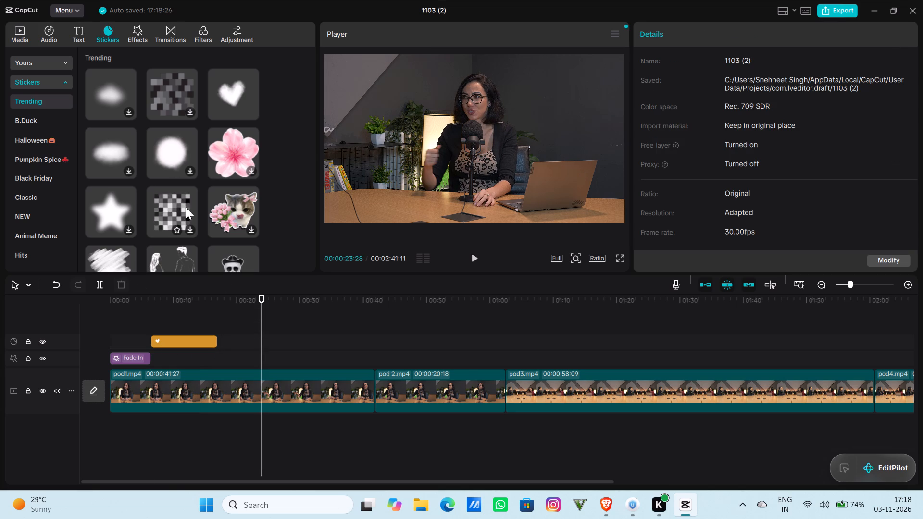
click(249, 231)
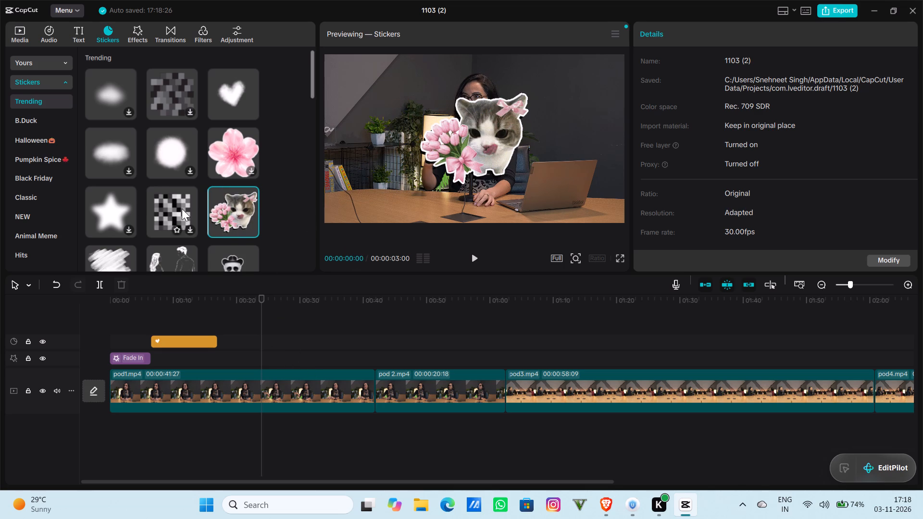
click(250, 227)
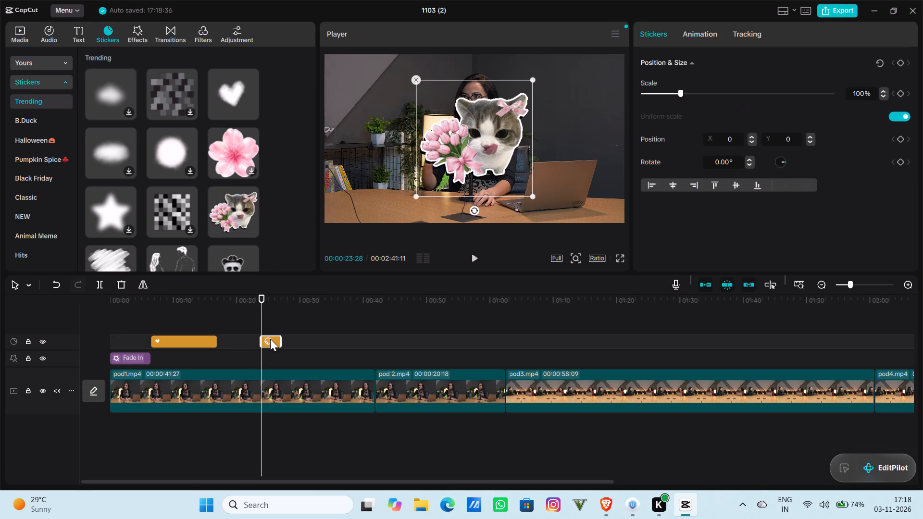
drag(270, 339, 516, 353)
drag(516, 353, 516, 344)
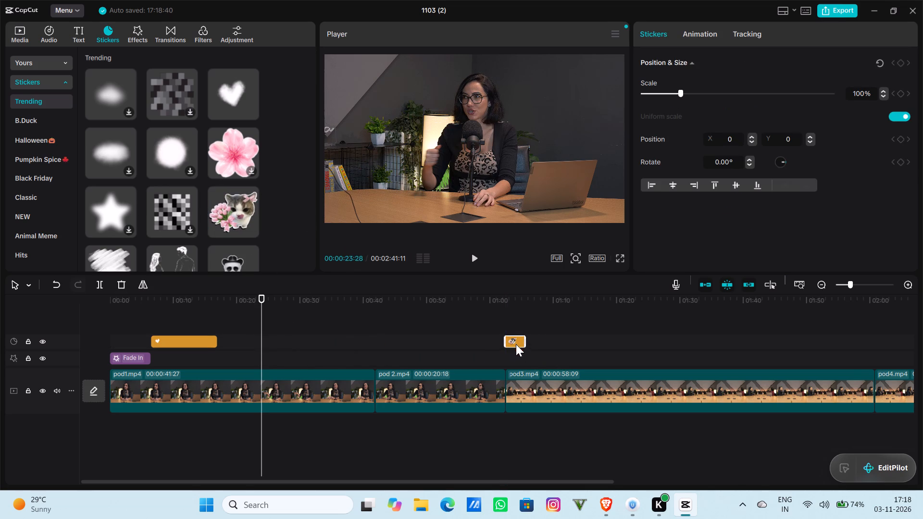
Scale the cat sticker to about 61% and place it at the top of the pod3 frame, slightly right of centre.
click(408, 296)
drag(420, 296, 492, 296)
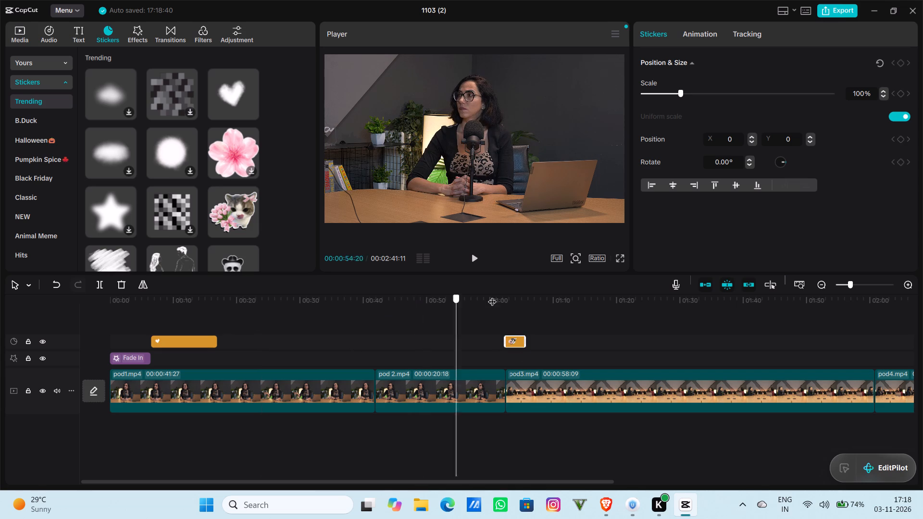
drag(492, 296, 504, 296)
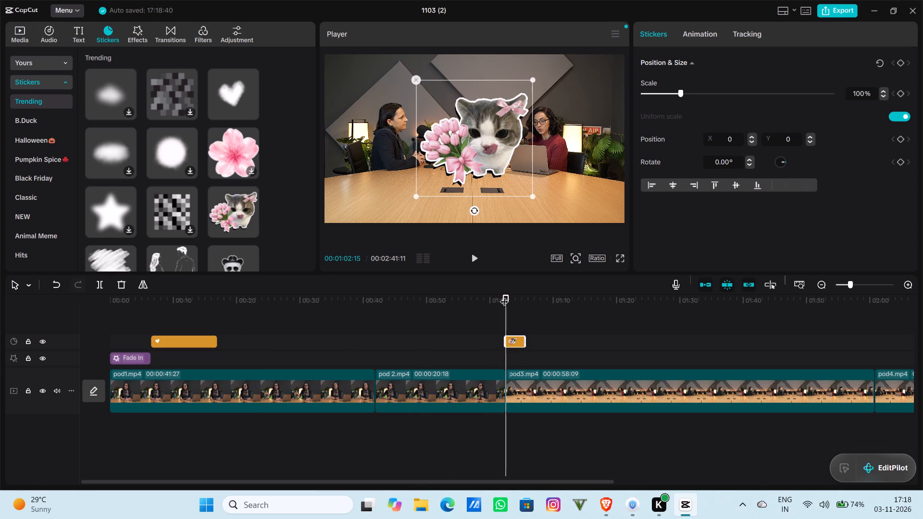
drag(531, 194, 535, 201)
drag(535, 201, 467, 180)
drag(467, 146, 491, 88)
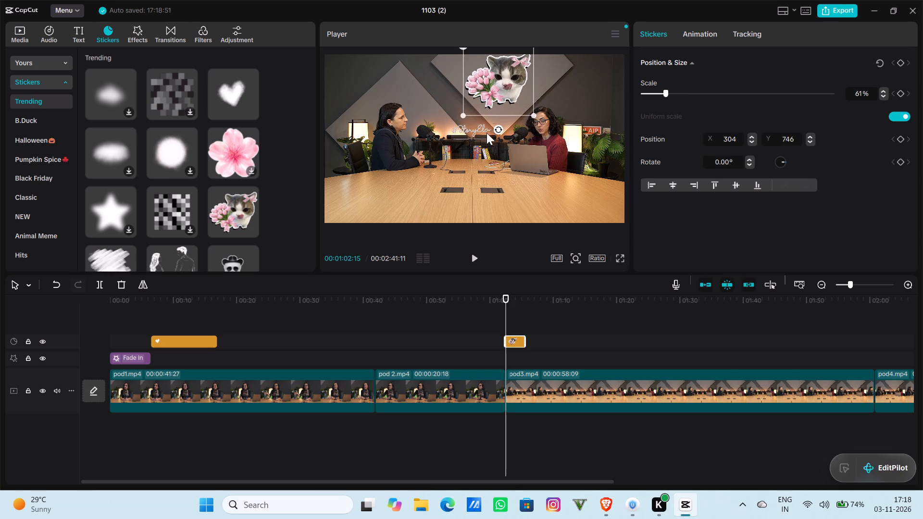
Extend the end of the cat sticker to a length of about 7 seconds and play that section.
click(474, 263)
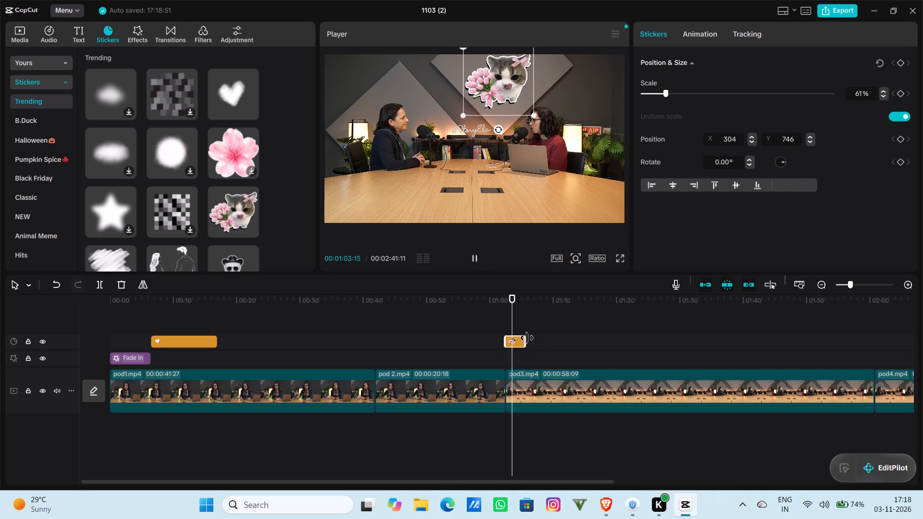
drag(527, 338, 549, 339)
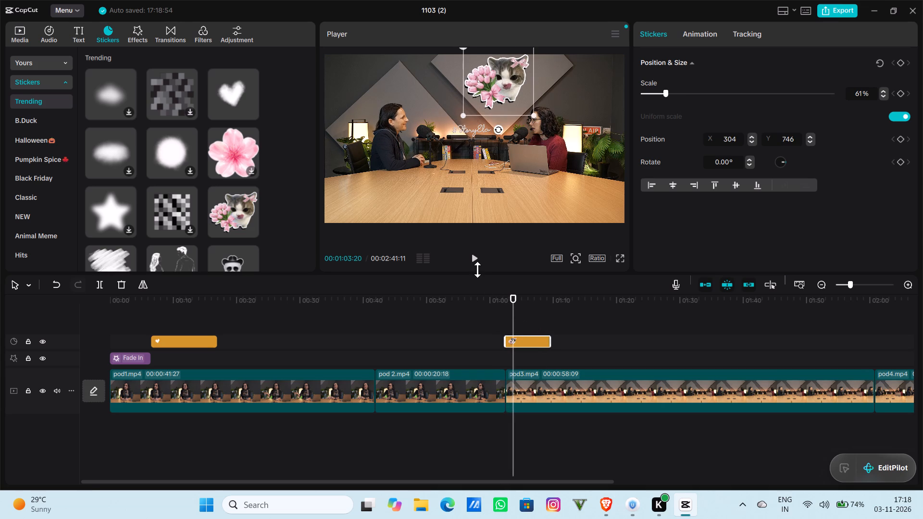
click(477, 267)
click(477, 262)
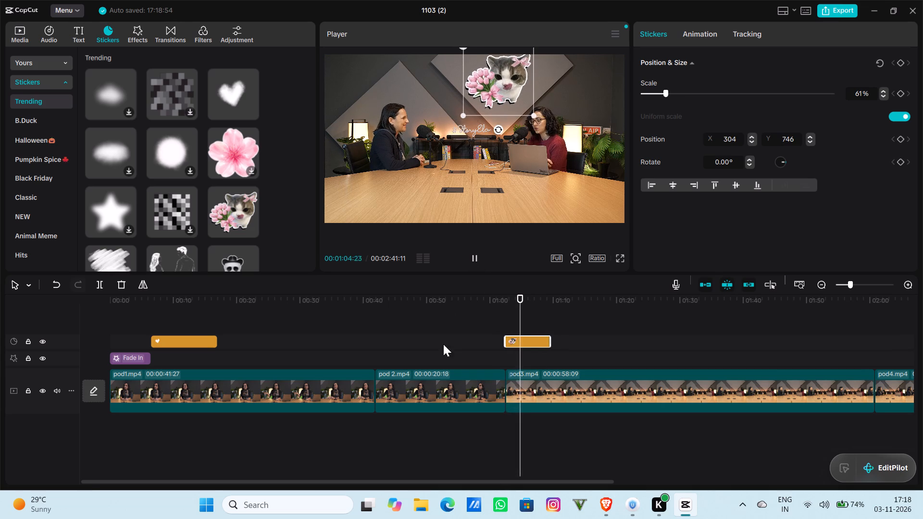
Add the Flash Merge video effect at the start of pod3 and extend it to the end of the cat sticker.
click(499, 343)
click(506, 346)
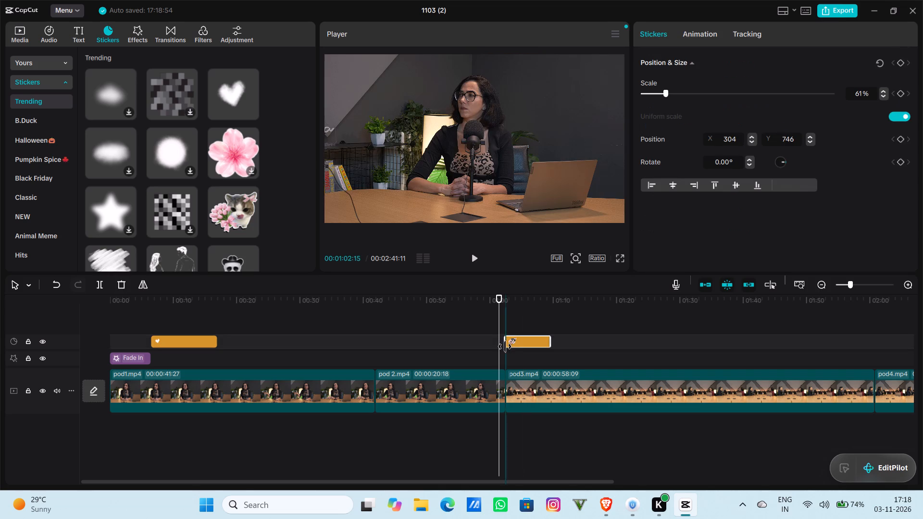
click(505, 350)
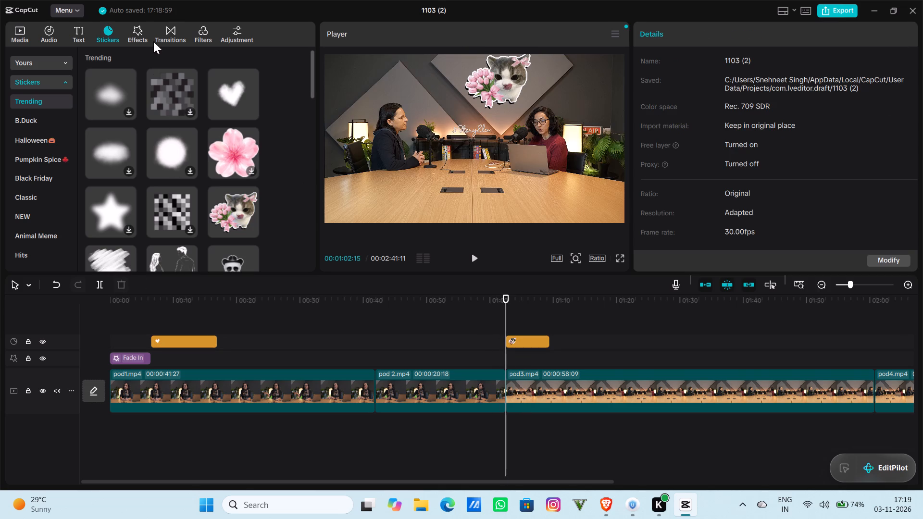
click(143, 34)
click(125, 136)
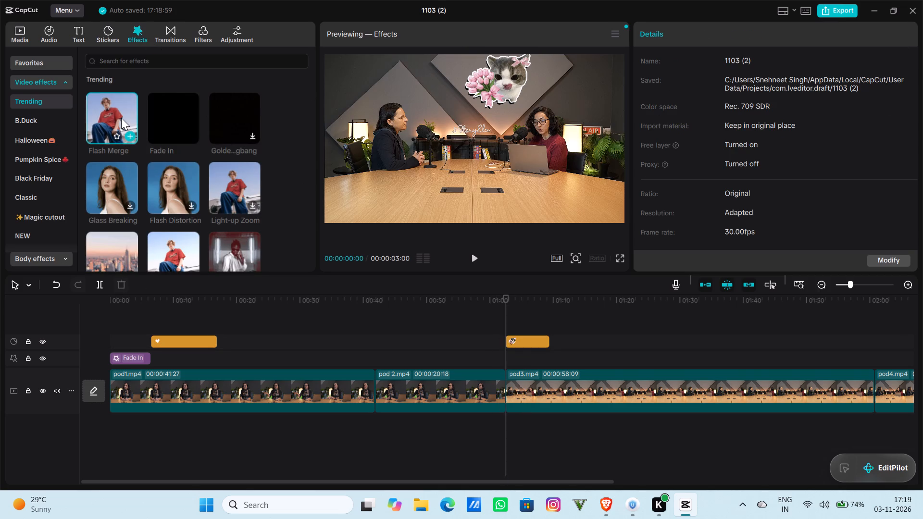
click(130, 132)
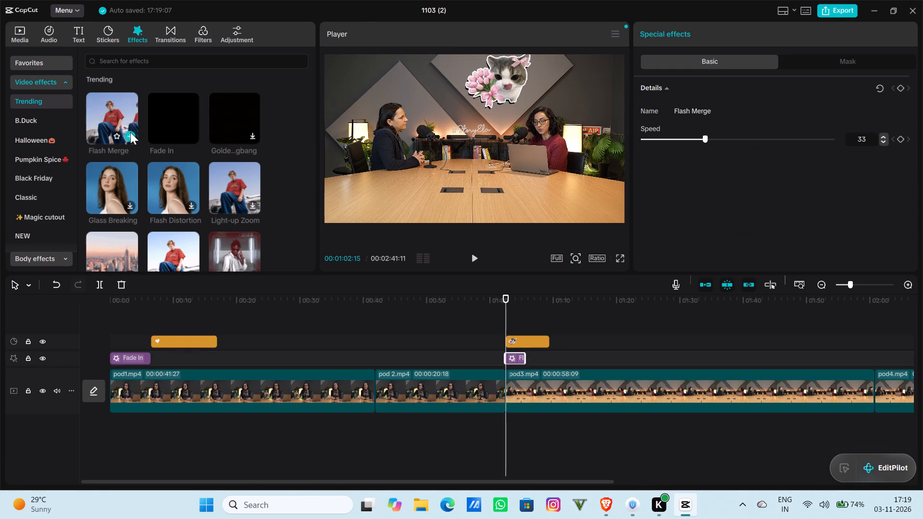
click(471, 262)
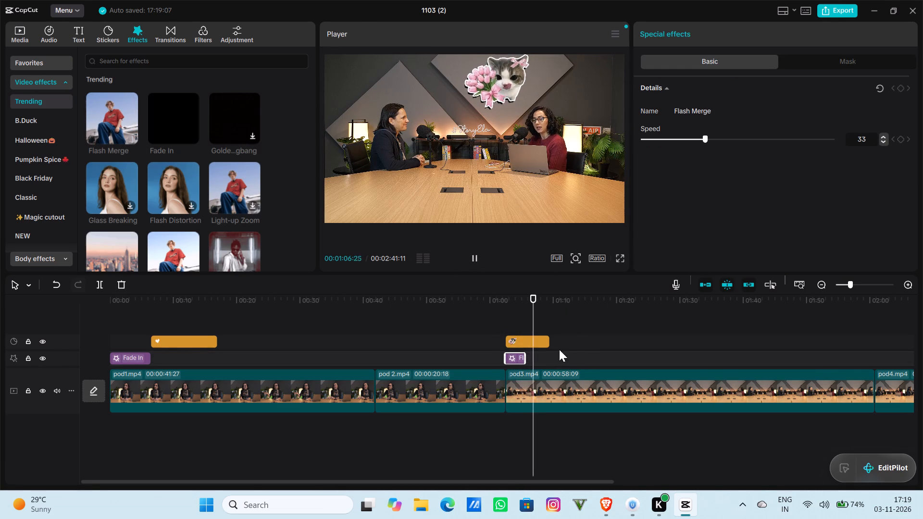
drag(523, 349, 535, 349)
click(526, 357)
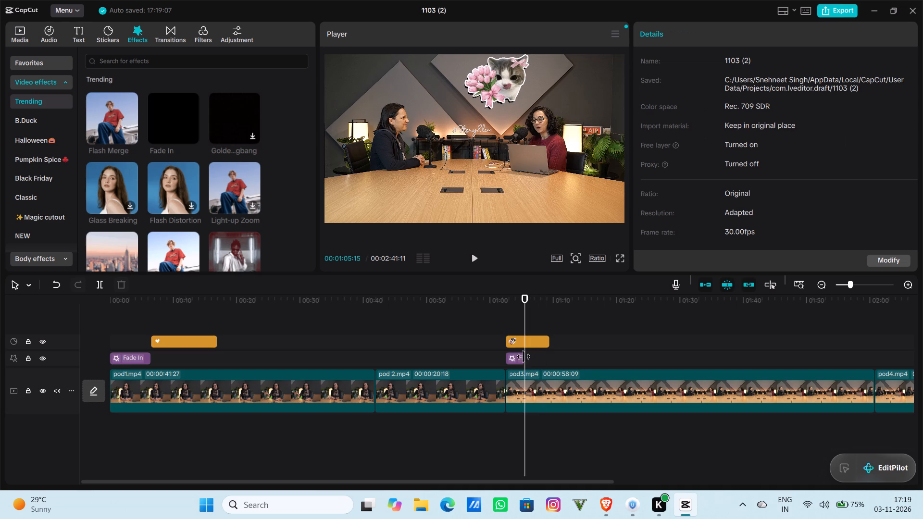
click(519, 357)
drag(522, 357, 549, 356)
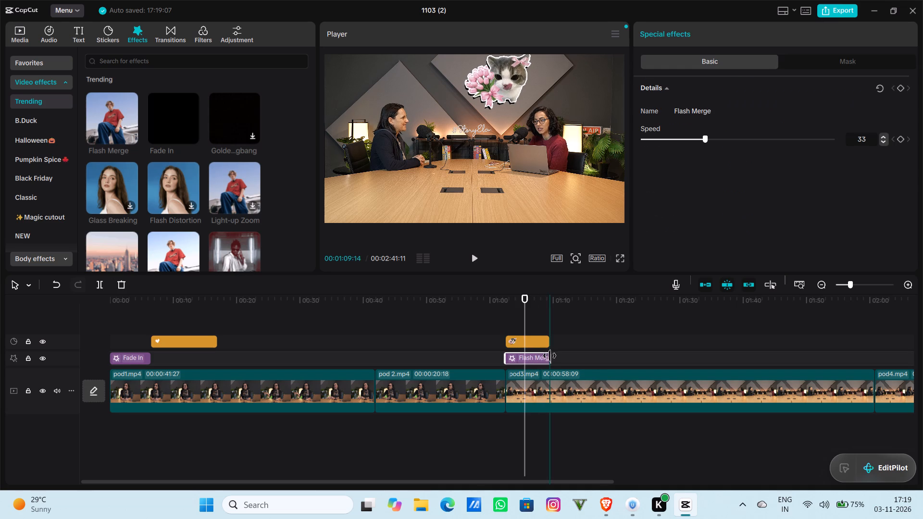
drag(549, 356, 550, 355)
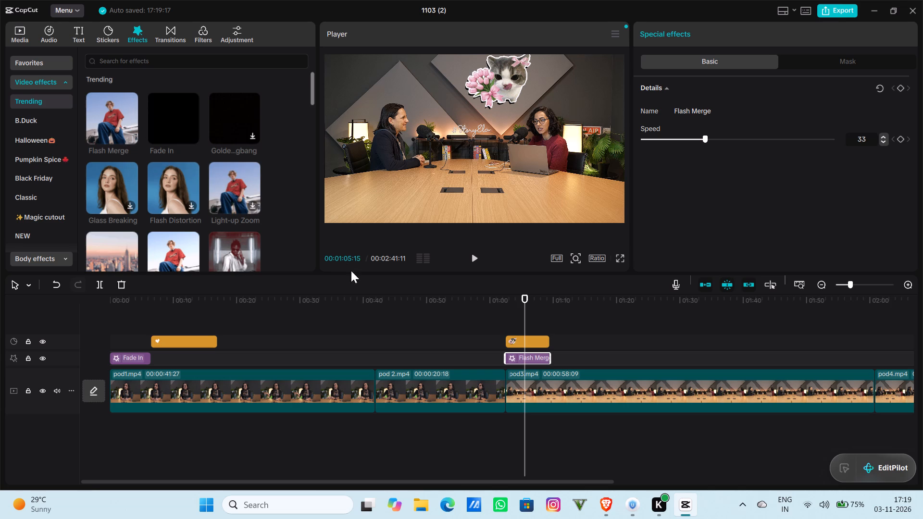
Preview the Spring Scene filter at the cut between pod1 and pod 2.
click(377, 351)
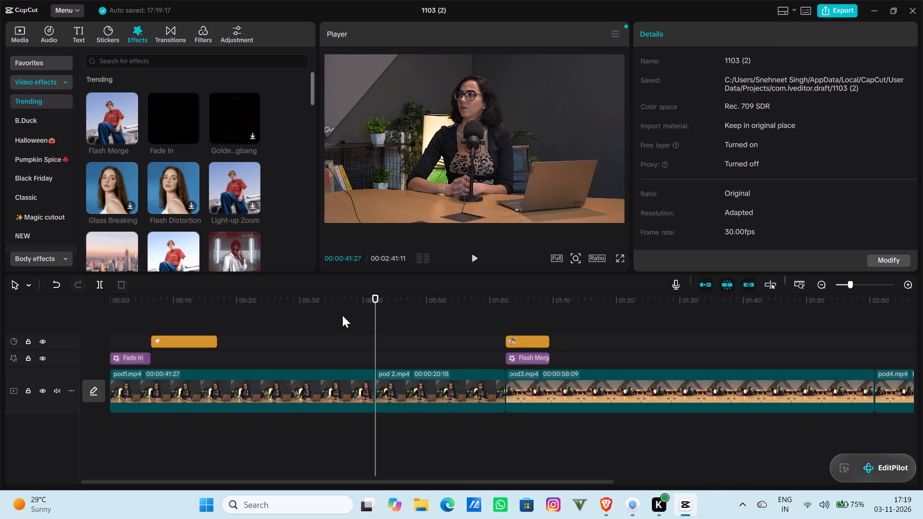
drag(345, 317, 367, 336)
click(378, 351)
click(222, 27)
click(208, 25)
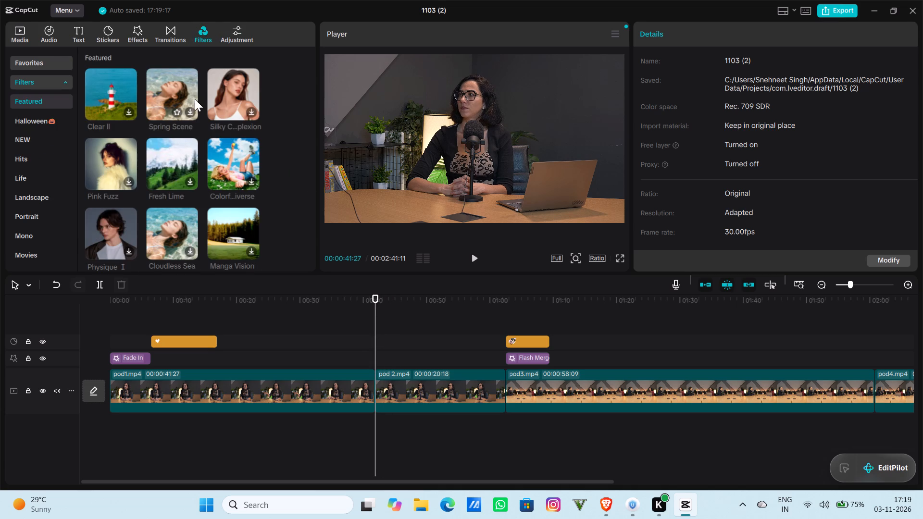
click(190, 108)
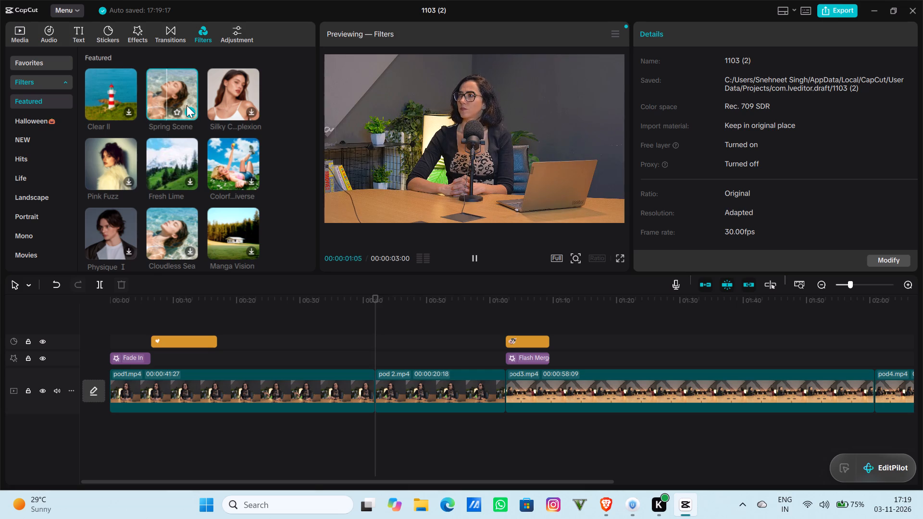
Add the Fade In video effect at the start of pod 2, extend it to about 4.5 seconds, and play it.
click(172, 37)
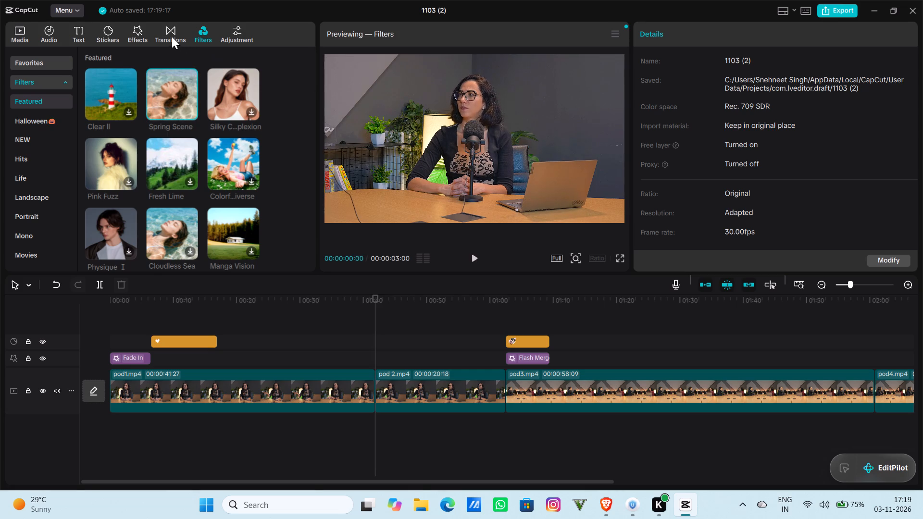
click(142, 33)
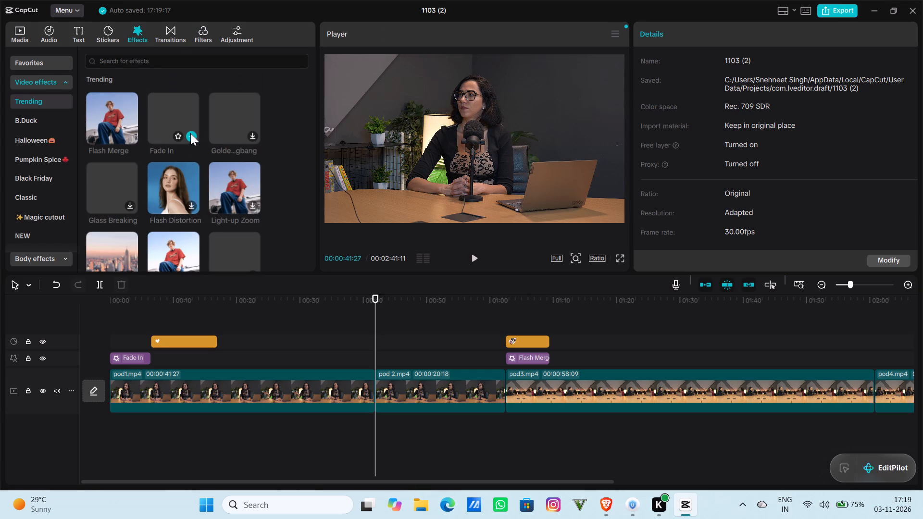
click(190, 133)
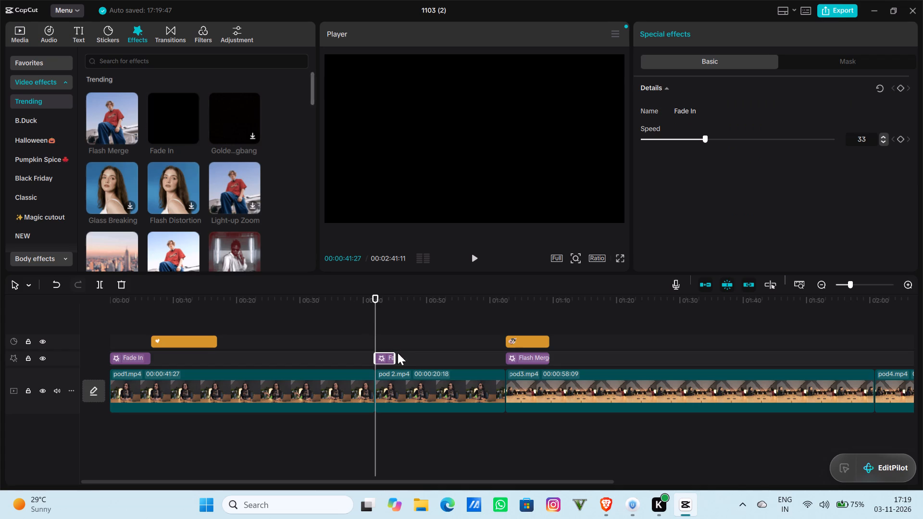
drag(393, 356, 402, 359)
click(467, 259)
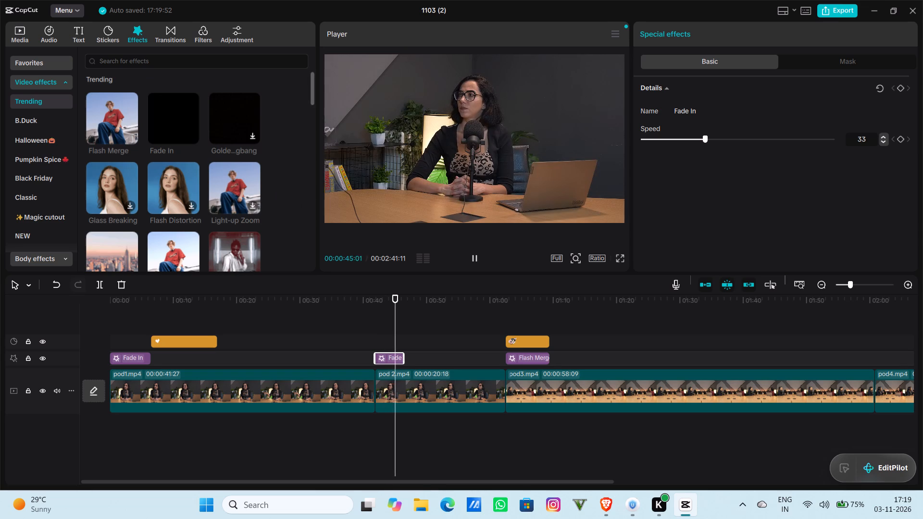
Add the trending sticker of a skull in a cowboy hat over the pod 2 clip.
click(111, 34)
scroll(178, 184, down, 1)
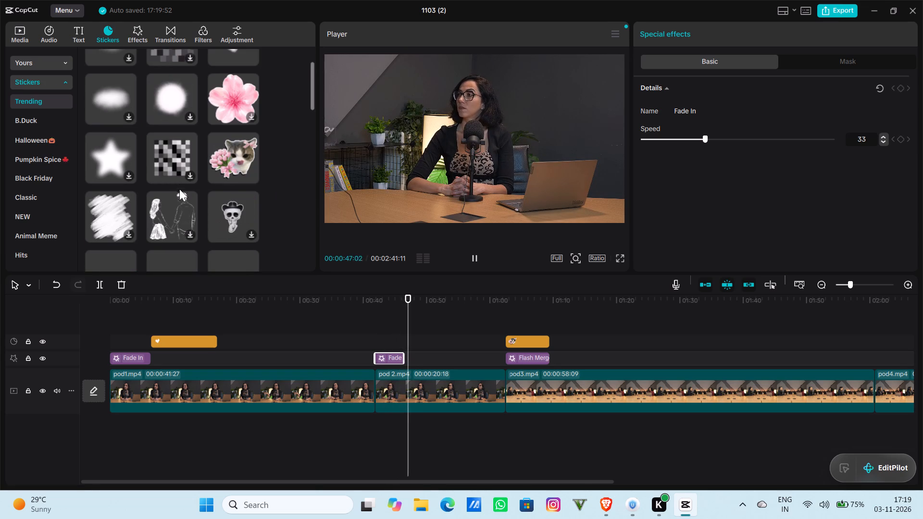
scroll(179, 207, down, 1)
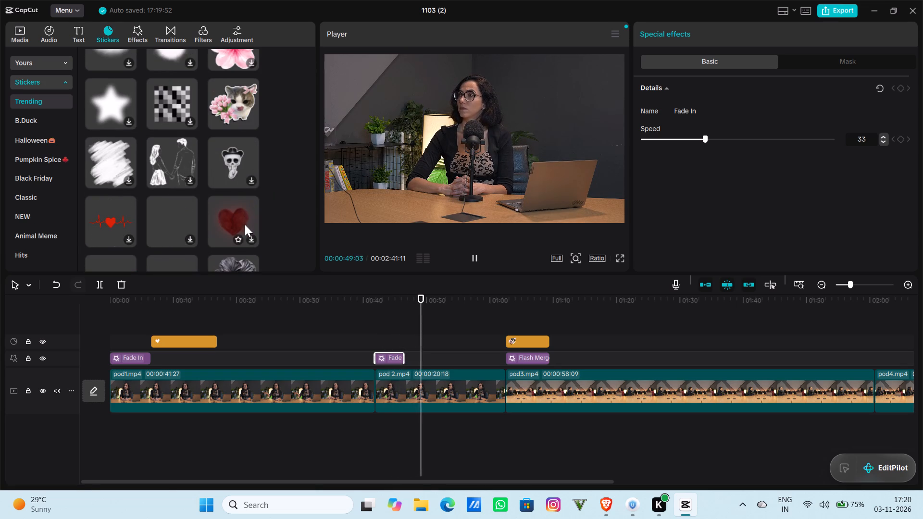
click(253, 180)
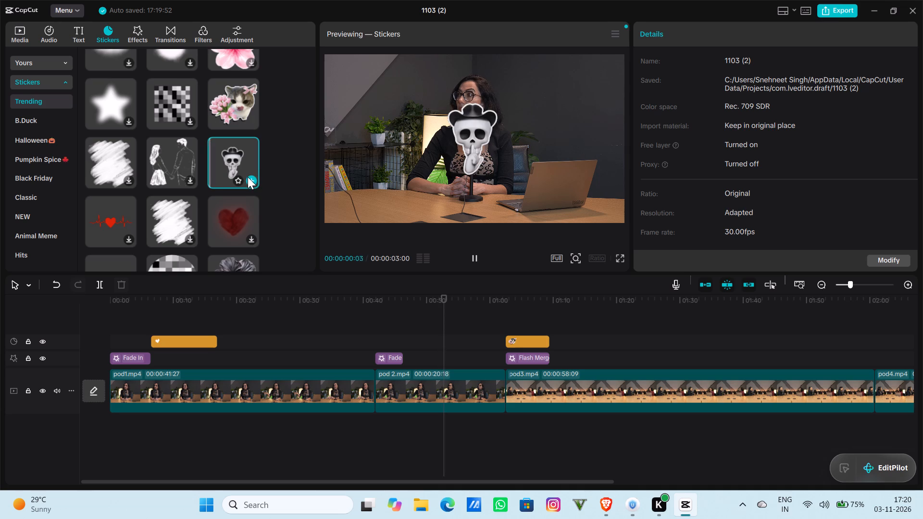
click(465, 136)
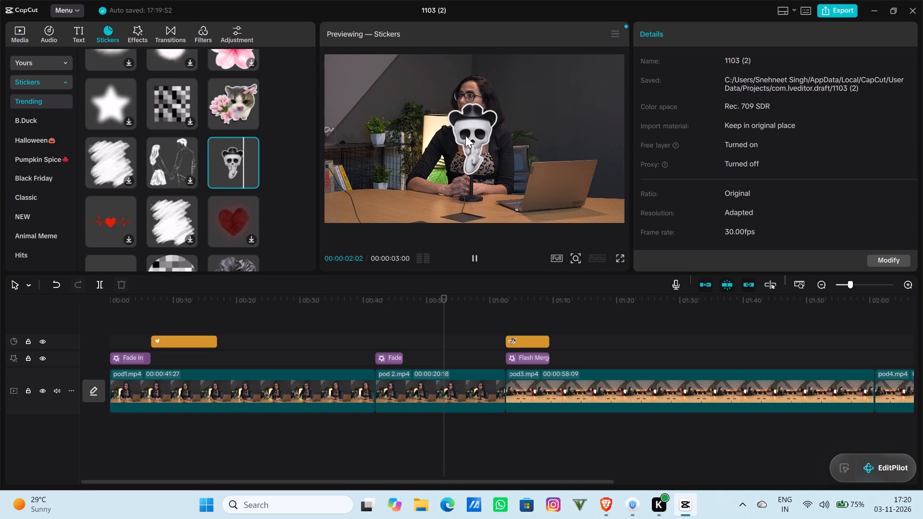
click(472, 136)
click(472, 136)
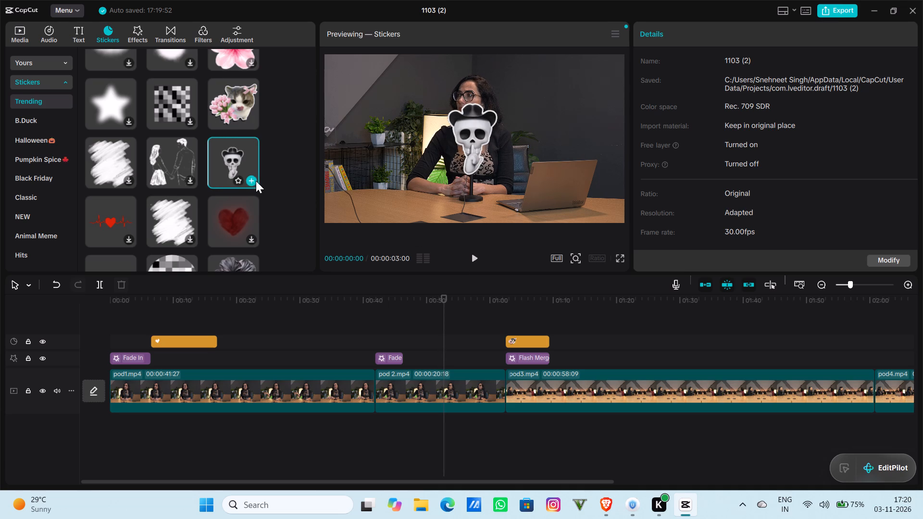
click(250, 180)
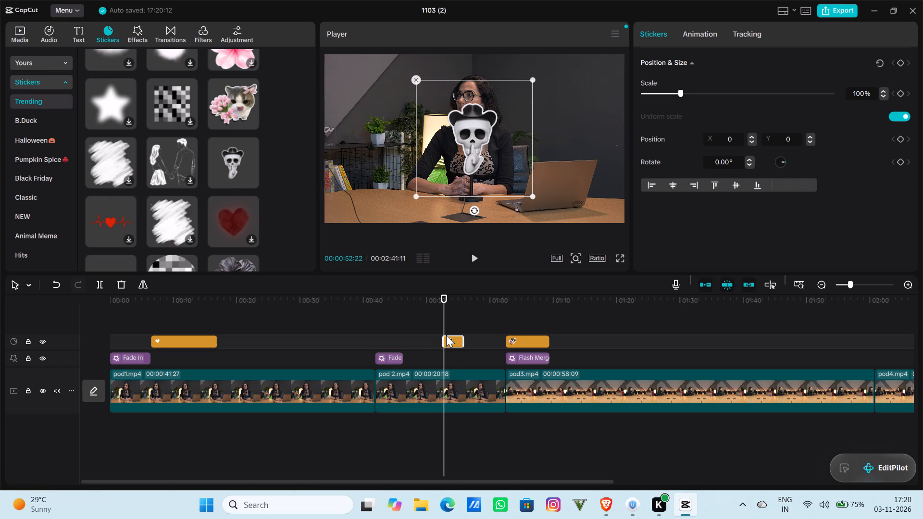
Extend the skull sticker's start back to the beginning of pod 2 and trim its end to a length of about 5.5 seconds.
drag(443, 335, 374, 338)
drag(440, 339, 374, 341)
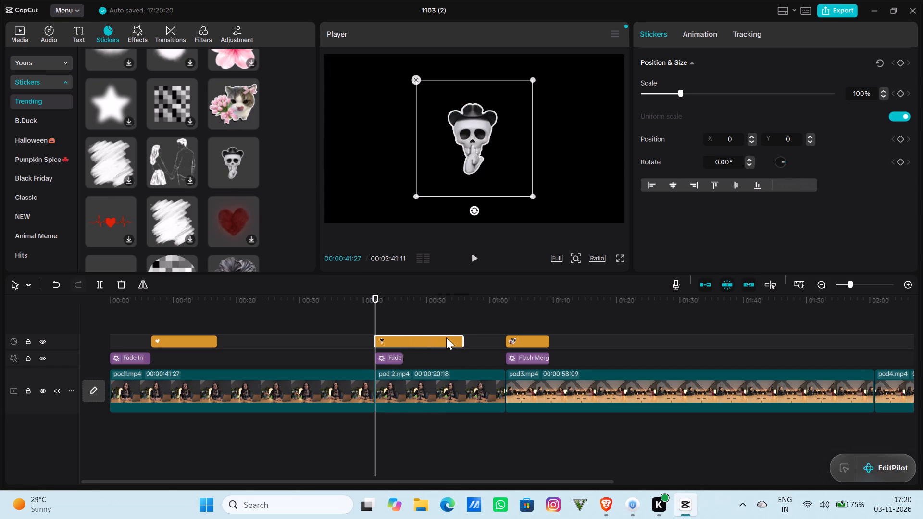
drag(461, 338, 434, 342)
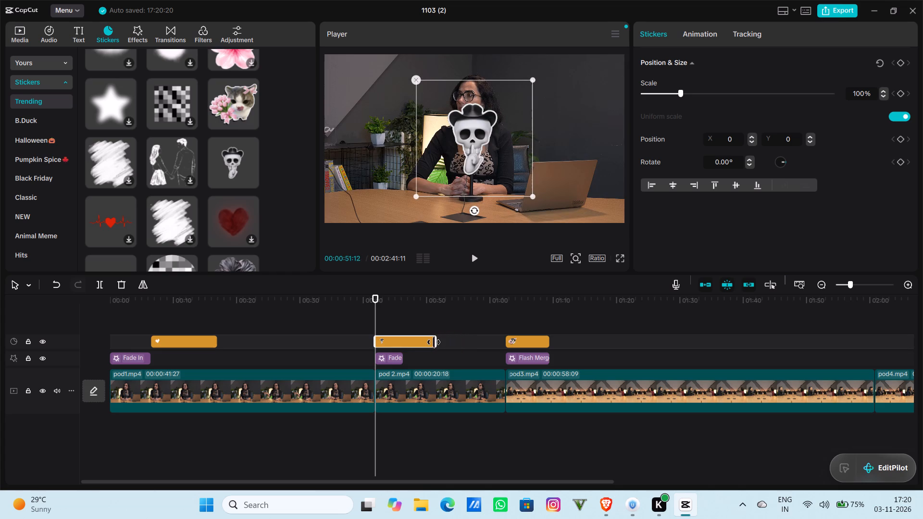
drag(434, 342, 408, 340)
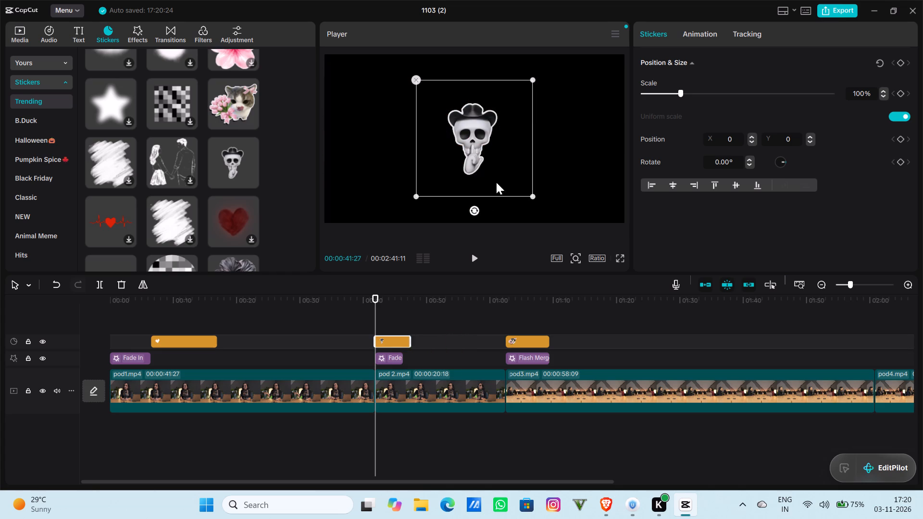
Scale the skull sticker up to about 183% and play that section.
drag(530, 194, 583, 263)
click(474, 259)
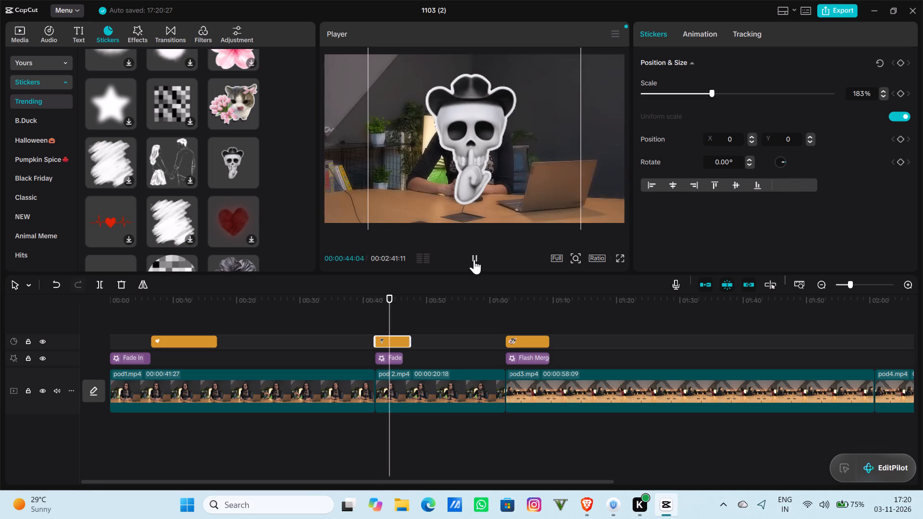
Trim the end of the skull sticker to a length of about 2.5 seconds and replay from shortly before the pod1–pod 2 cut.
drag(408, 341, 395, 347)
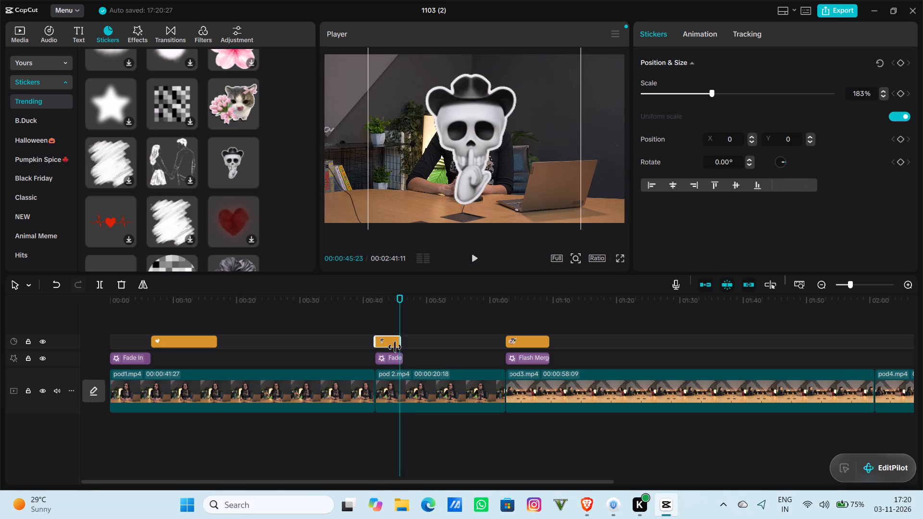
drag(395, 347, 389, 347)
click(468, 258)
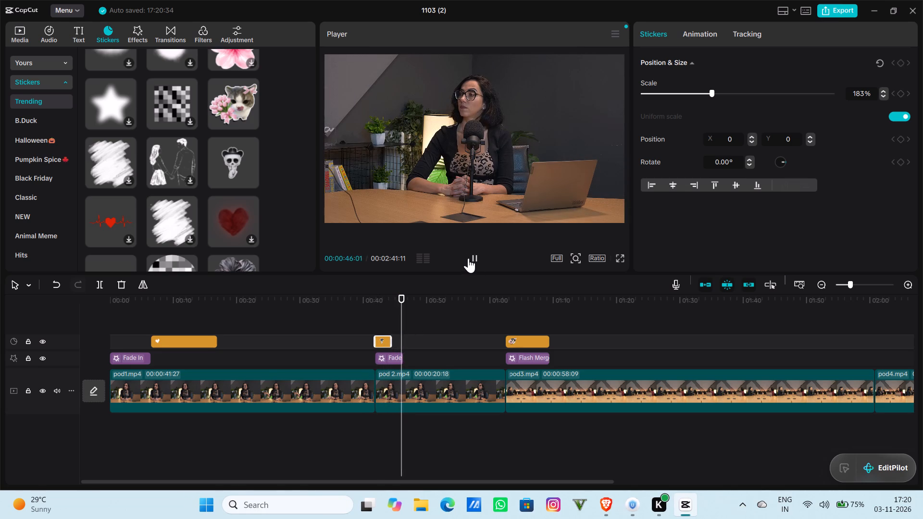
click(355, 291)
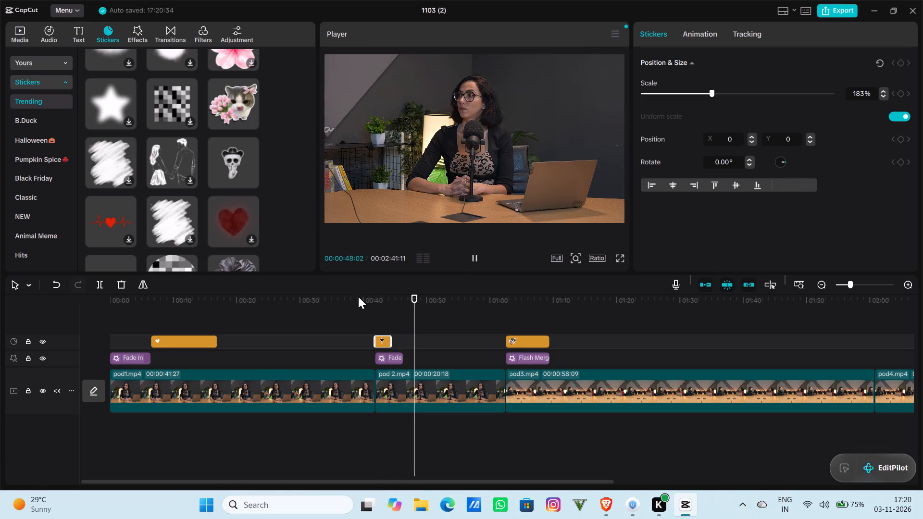
click(358, 297)
click(475, 262)
click(476, 257)
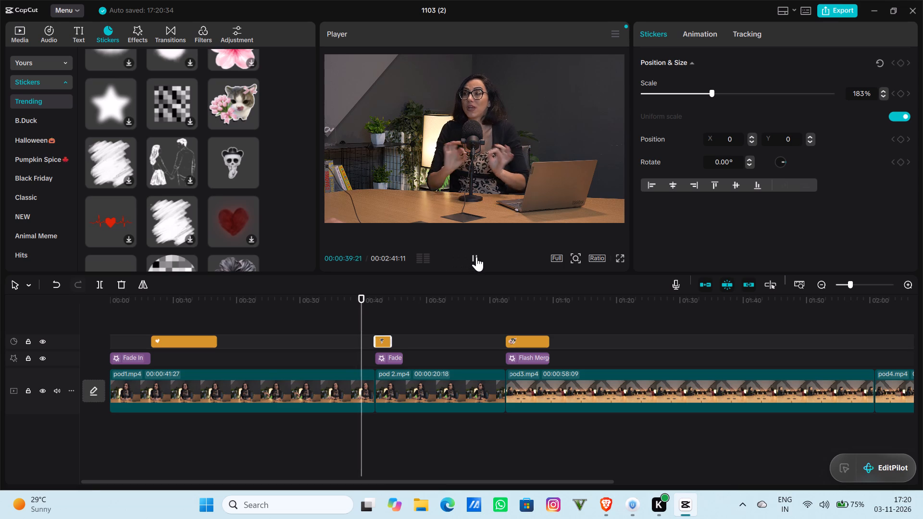
click(476, 257)
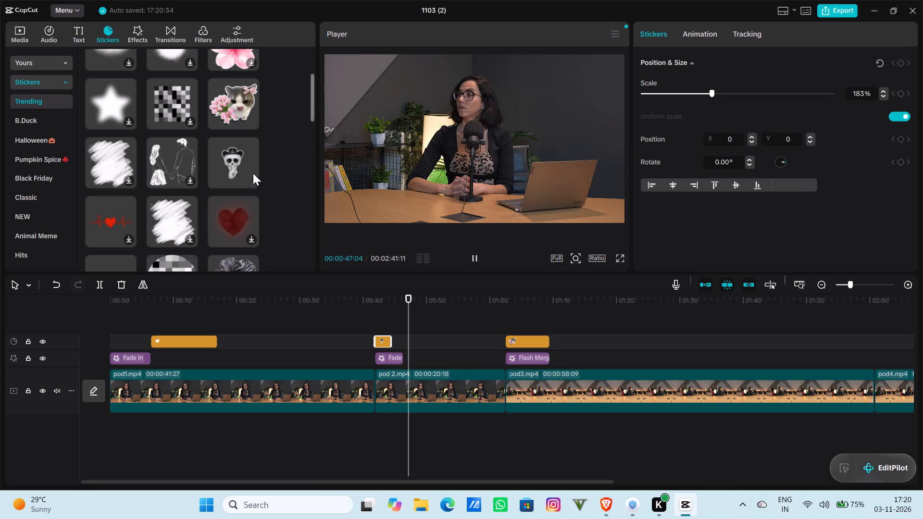
Add the trending white sparkles sticker over pod 2, after the skull sticker.
scroll(239, 233, down, 3)
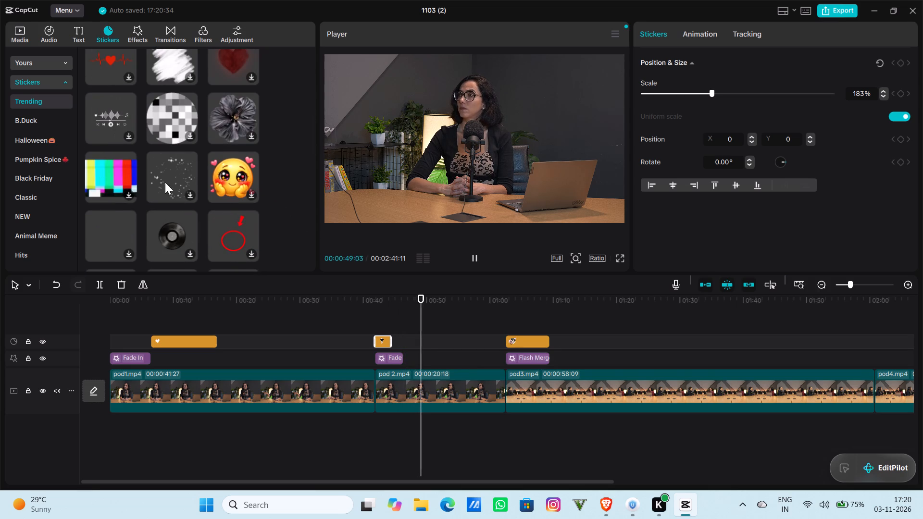
click(189, 195)
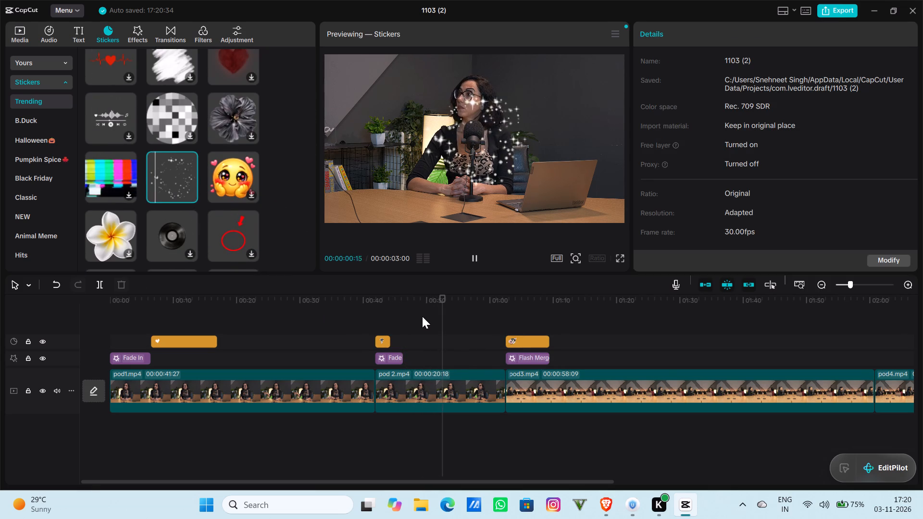
click(192, 190)
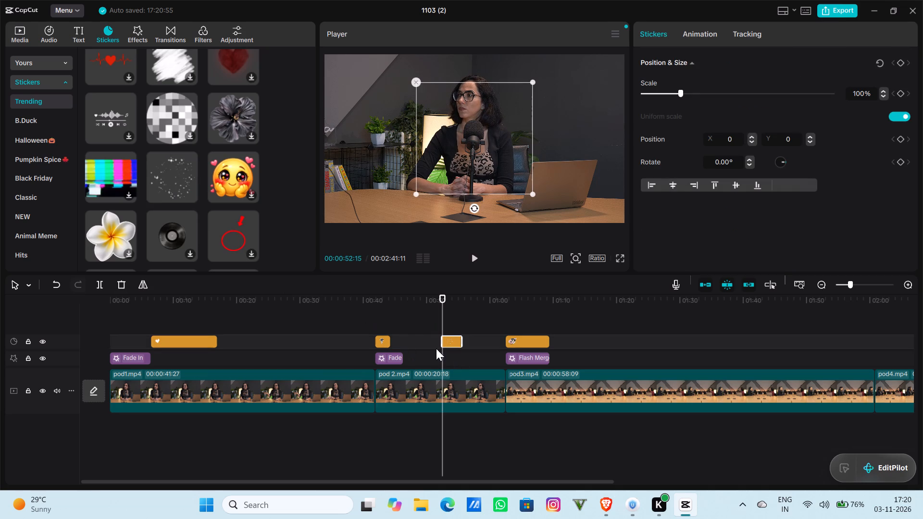
Extend the sparkles sticker's start back to the skull sticker's end, trim its length to about 4 seconds, and play the section.
drag(441, 342, 391, 342)
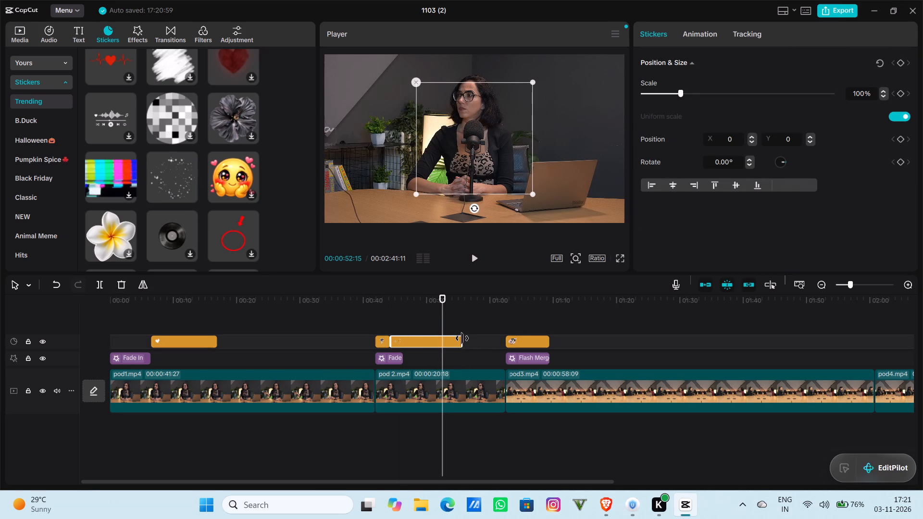
drag(462, 338, 412, 346)
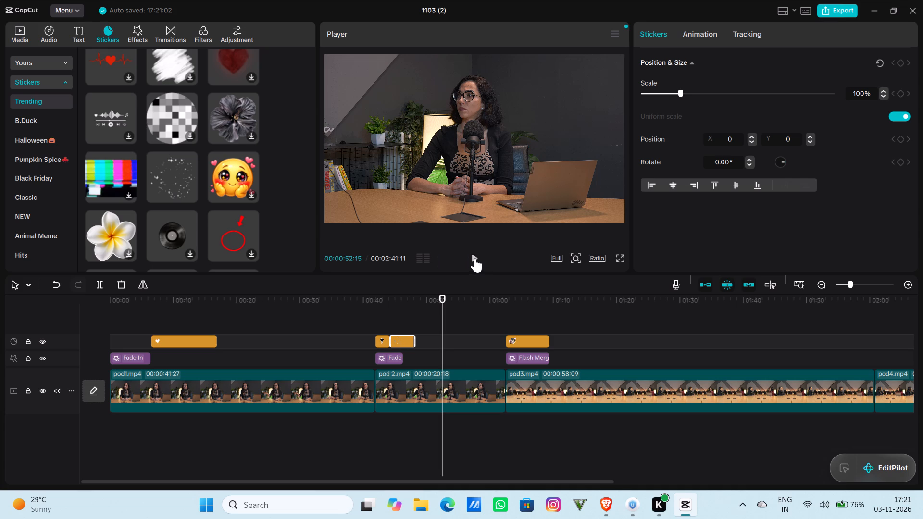
click(475, 258)
click(353, 295)
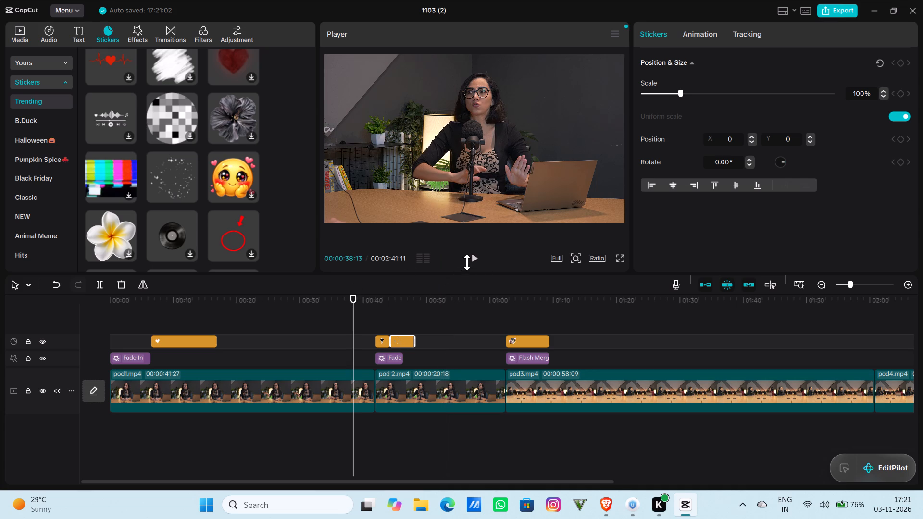
click(476, 258)
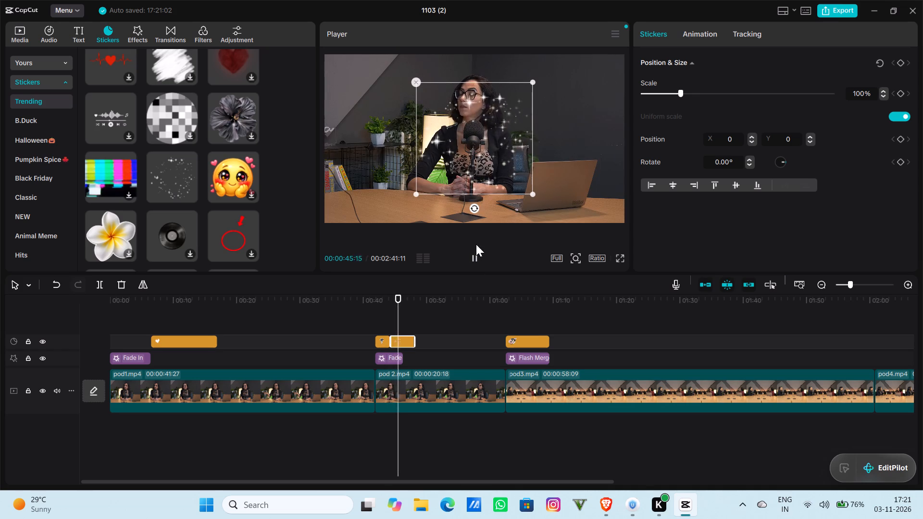
Move the sparkles sticker up over the speaker's head and shoulders, to about X -108, Y 404.
drag(477, 154, 468, 123)
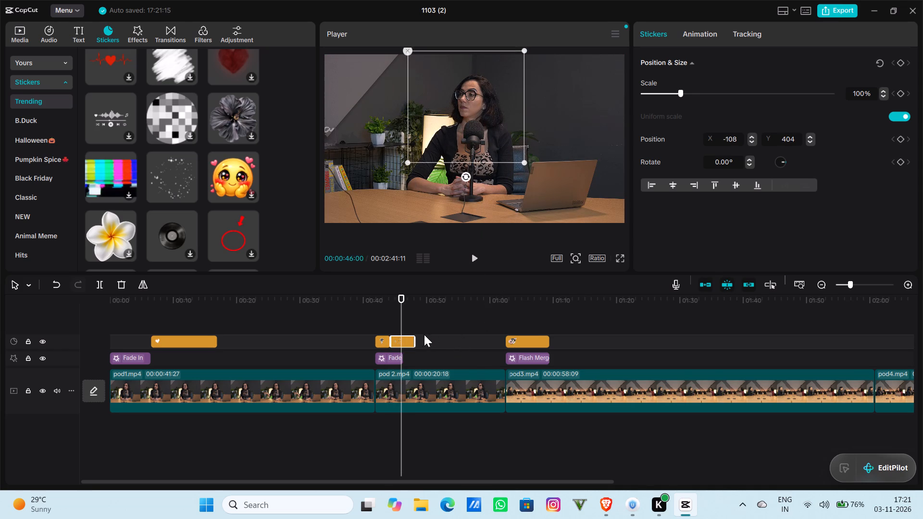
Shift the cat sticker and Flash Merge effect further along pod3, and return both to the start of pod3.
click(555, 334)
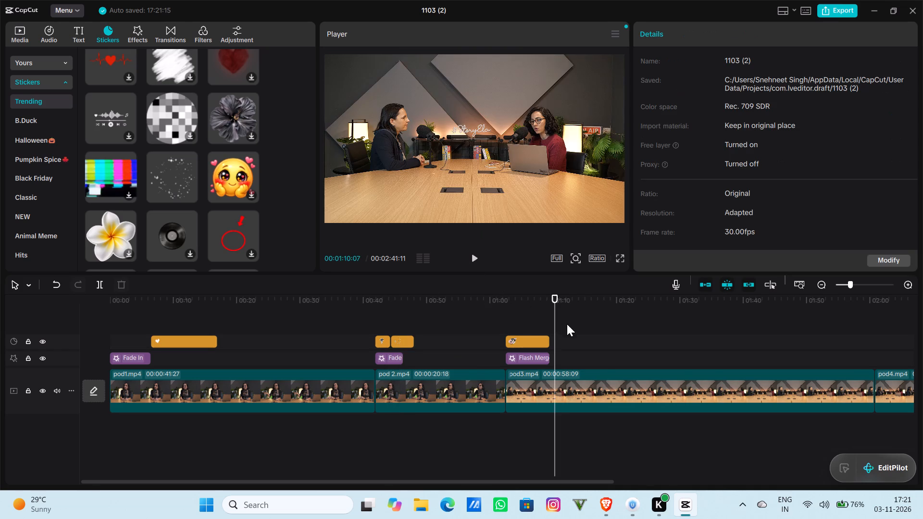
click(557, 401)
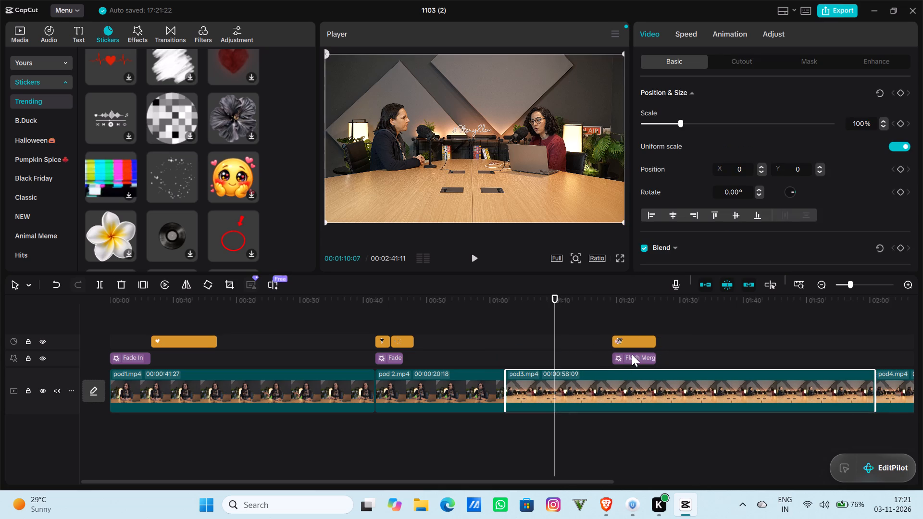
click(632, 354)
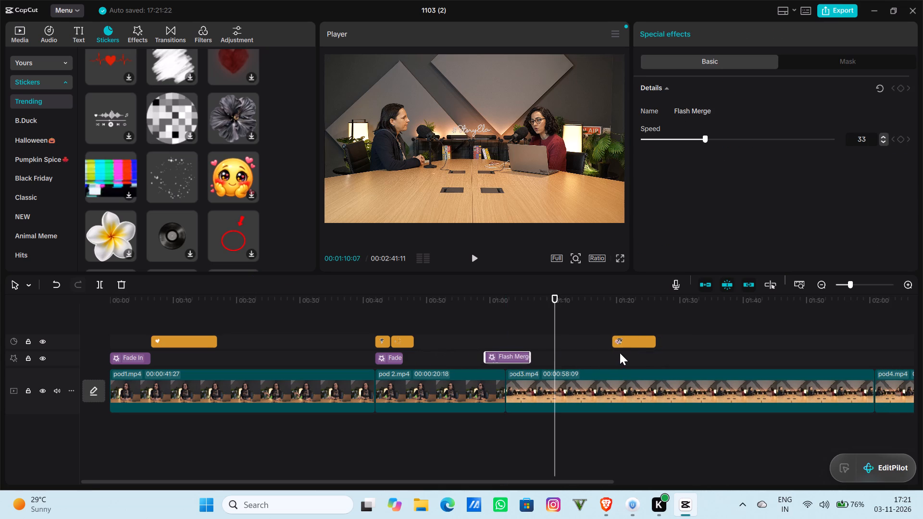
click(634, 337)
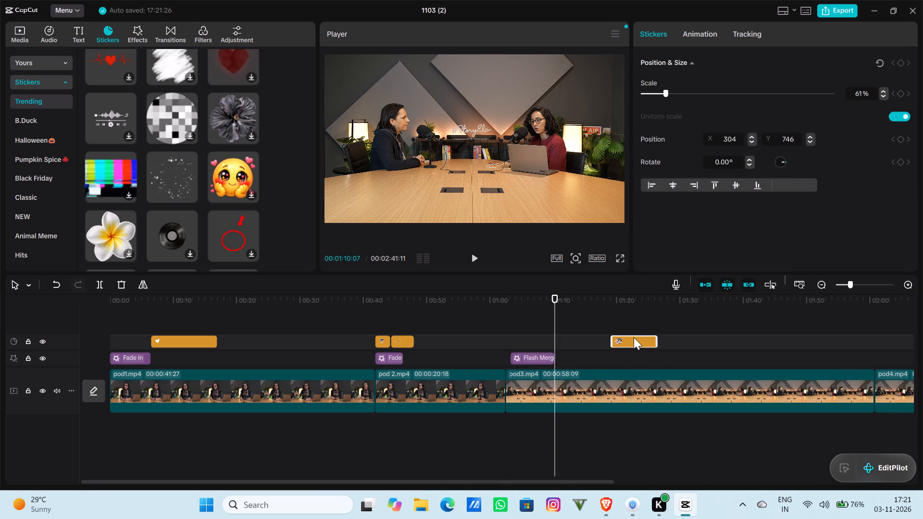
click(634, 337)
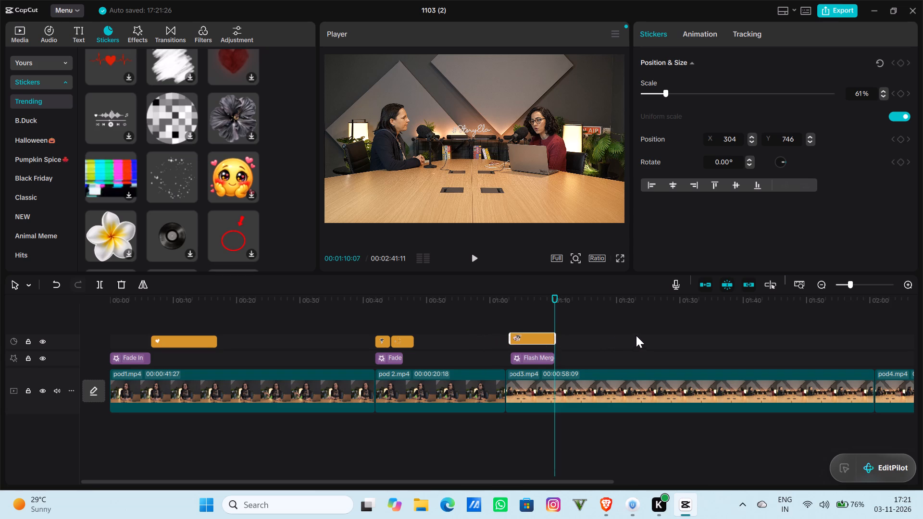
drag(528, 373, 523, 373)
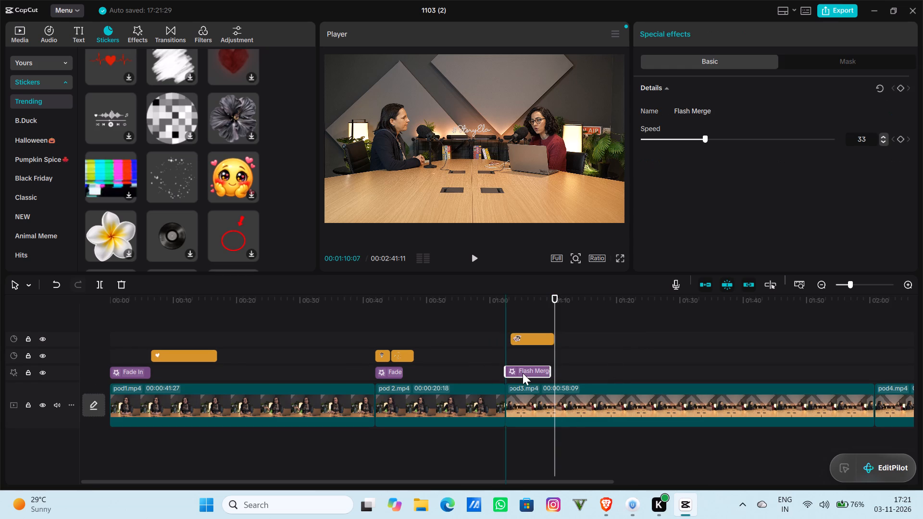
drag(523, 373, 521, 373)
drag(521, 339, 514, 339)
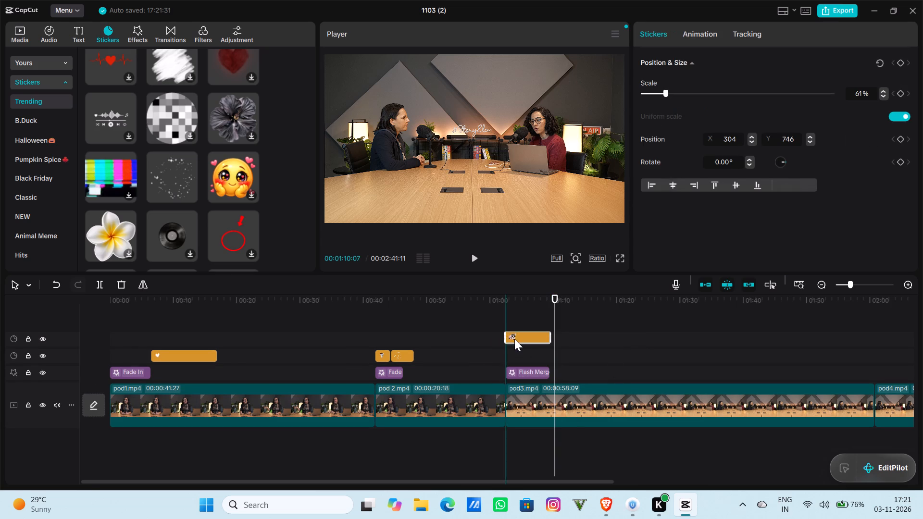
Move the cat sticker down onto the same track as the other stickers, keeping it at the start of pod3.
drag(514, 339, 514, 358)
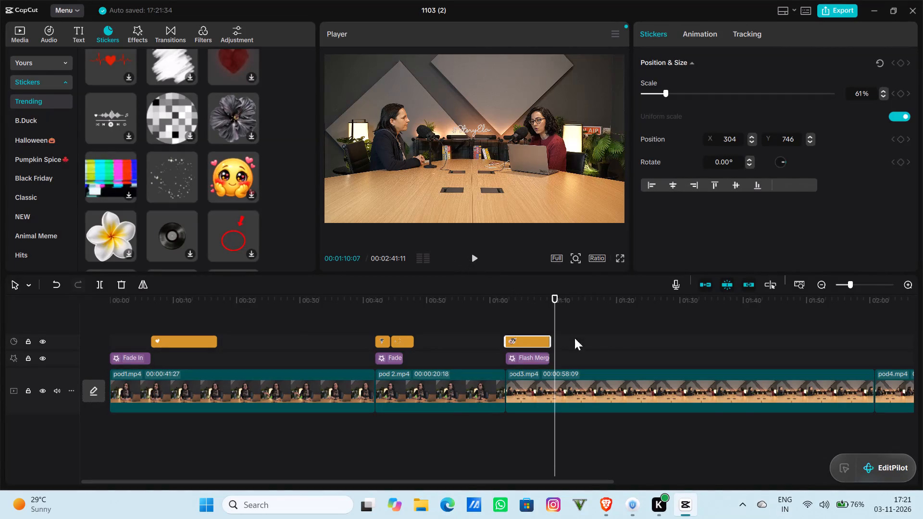
Reorder the main track so pod4 comes directly after pod 2 and pod3 comes last.
drag(641, 399, 636, 397)
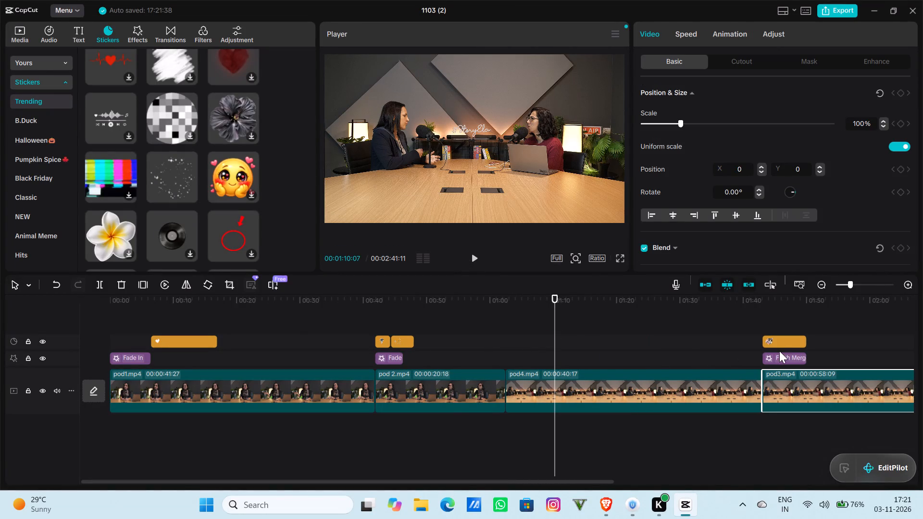
Move the Flash Merge effect from the start of pod3 to the start of pod4.
drag(779, 351, 510, 359)
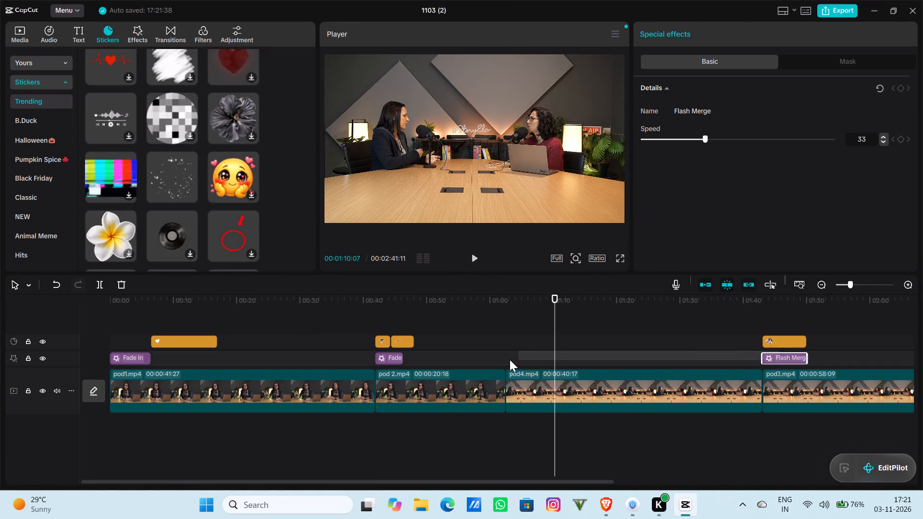
drag(510, 359, 508, 359)
drag(772, 359, 544, 371)
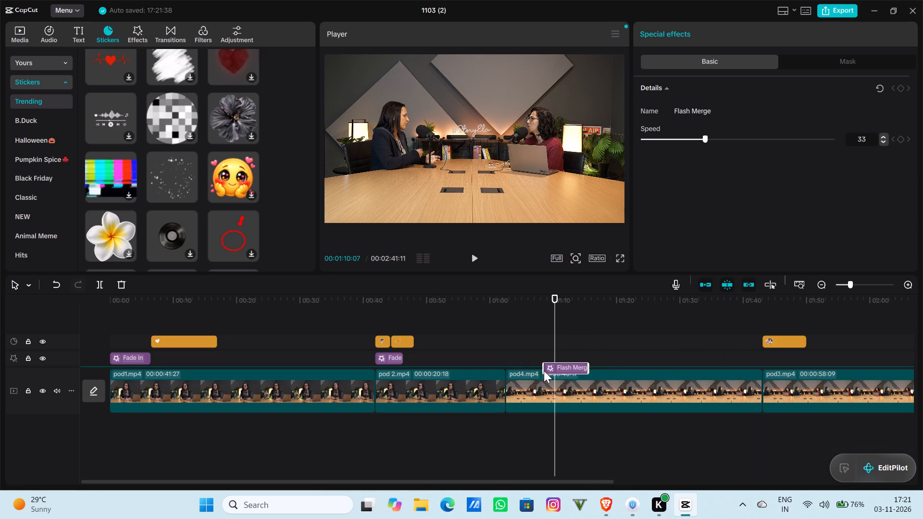
drag(544, 371, 515, 360)
Move the cat sticker from pod3 to the start of pod4, above the Flash Merge effect.
drag(777, 334, 770, 336)
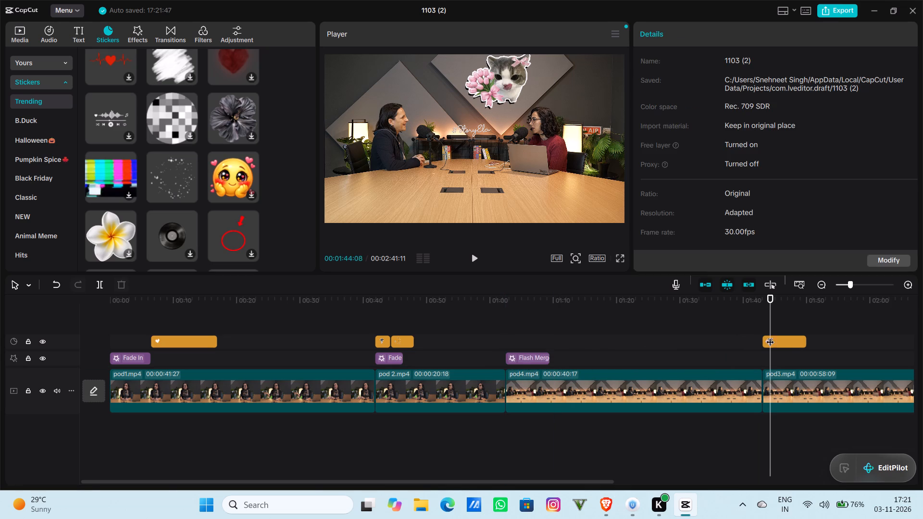
click(770, 336)
drag(788, 336, 609, 341)
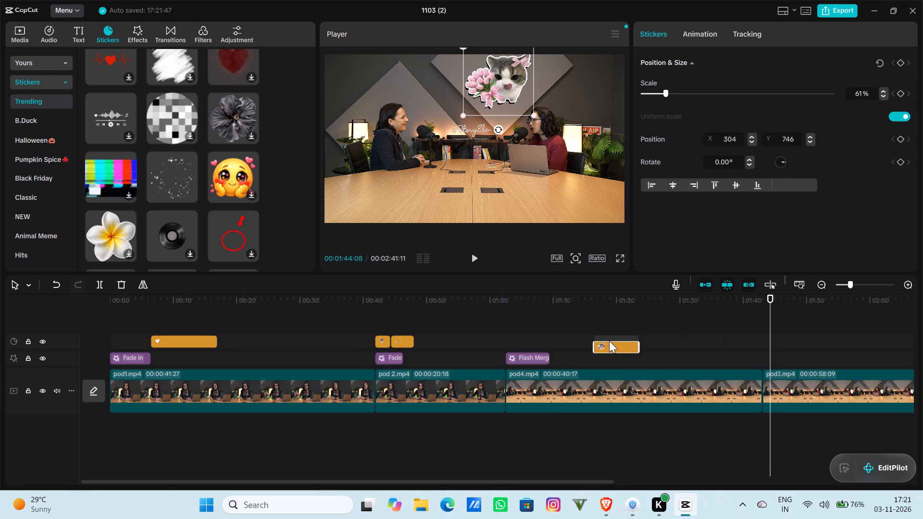
drag(609, 341, 534, 336)
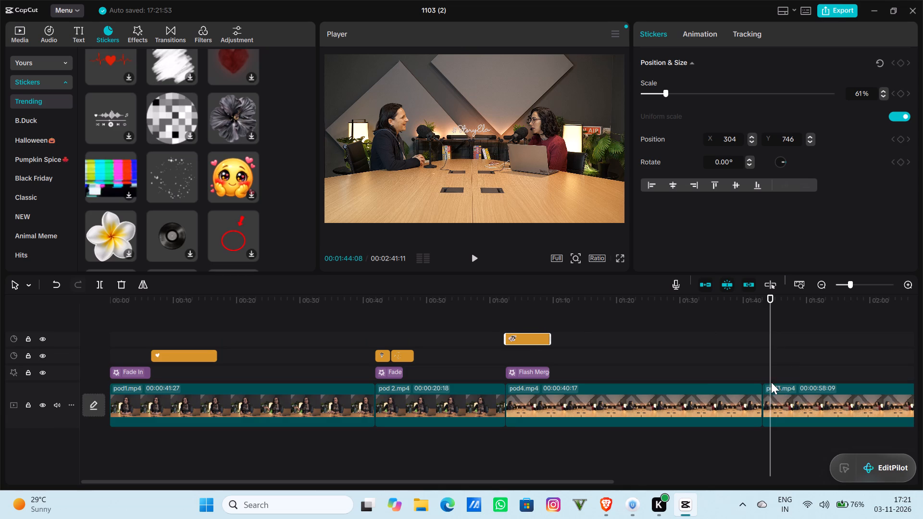
Add the trending Heaven's Shine video effect at the start of pod3 and extend it to about 8 seconds.
drag(770, 296, 759, 298)
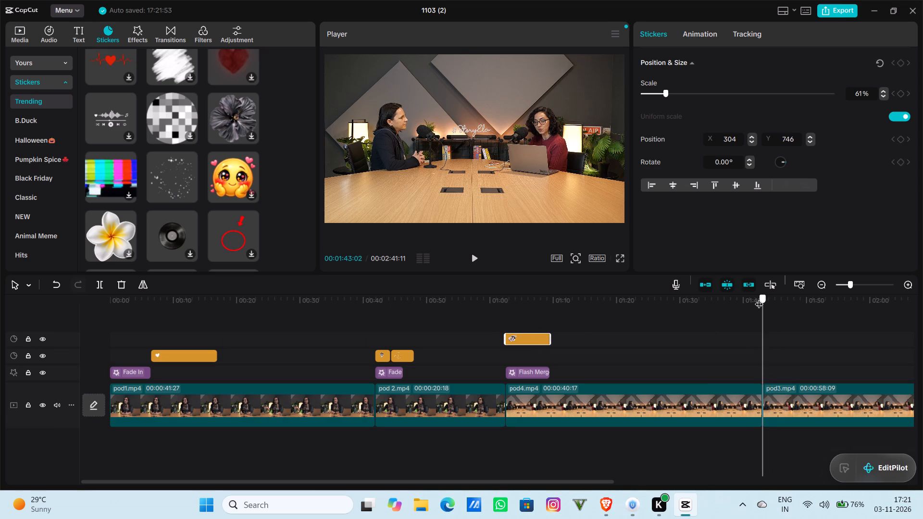
drag(759, 298, 760, 298)
click(128, 37)
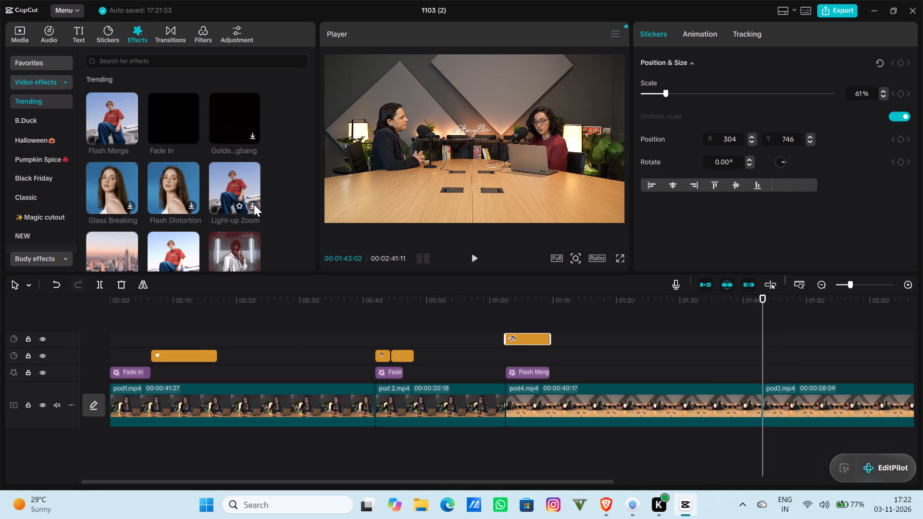
scroll(254, 204, down, 7)
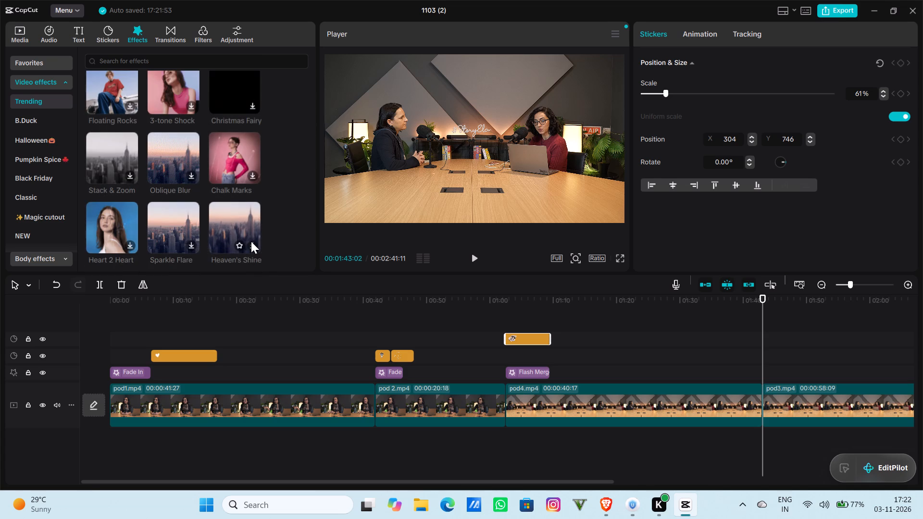
click(251, 241)
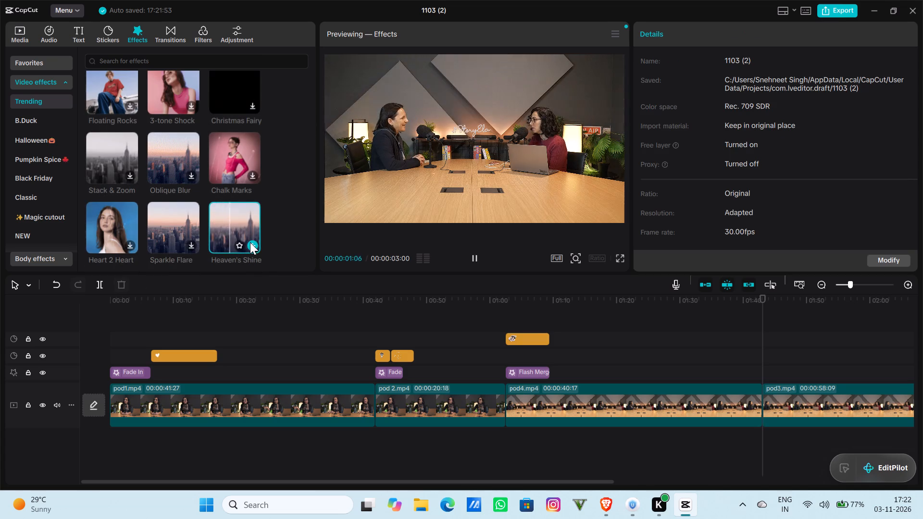
click(250, 242)
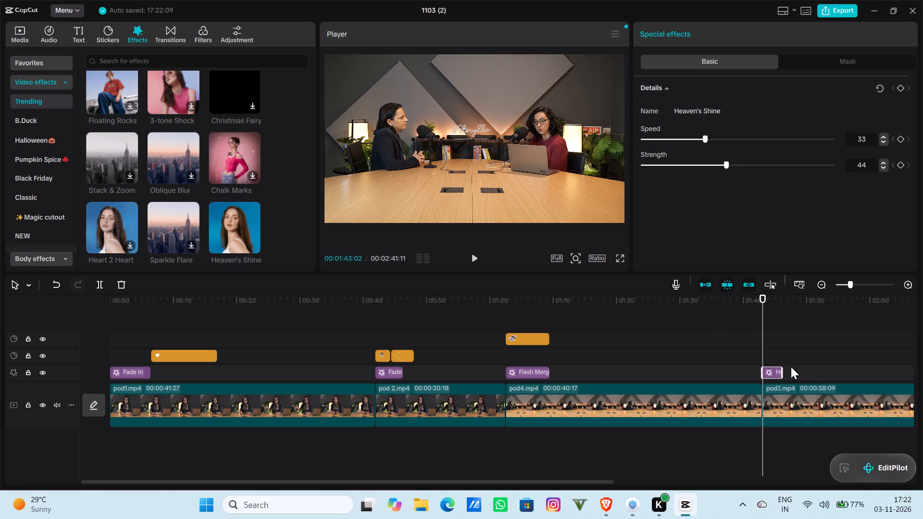
drag(780, 371, 813, 370)
Add the trending Snap Back transition between pod4 and pod3, and play the section across the cut.
drag(763, 295, 774, 292)
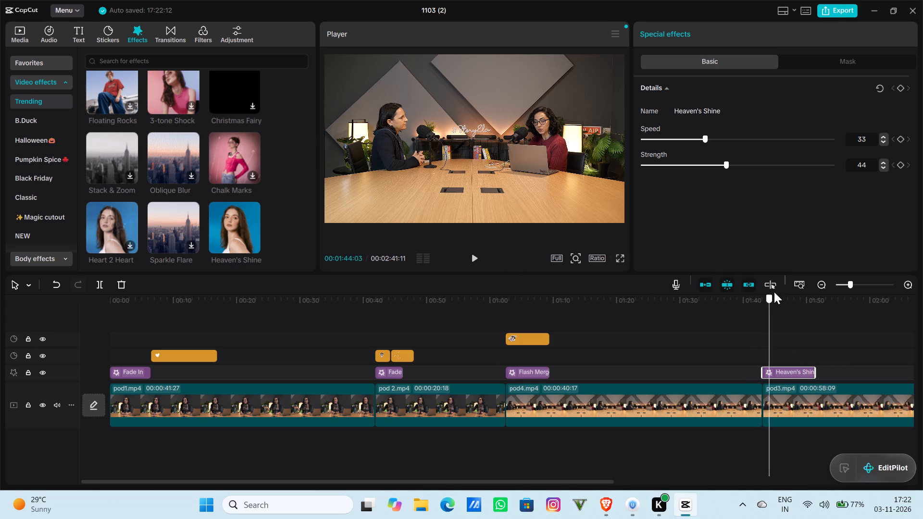
drag(774, 292, 791, 290)
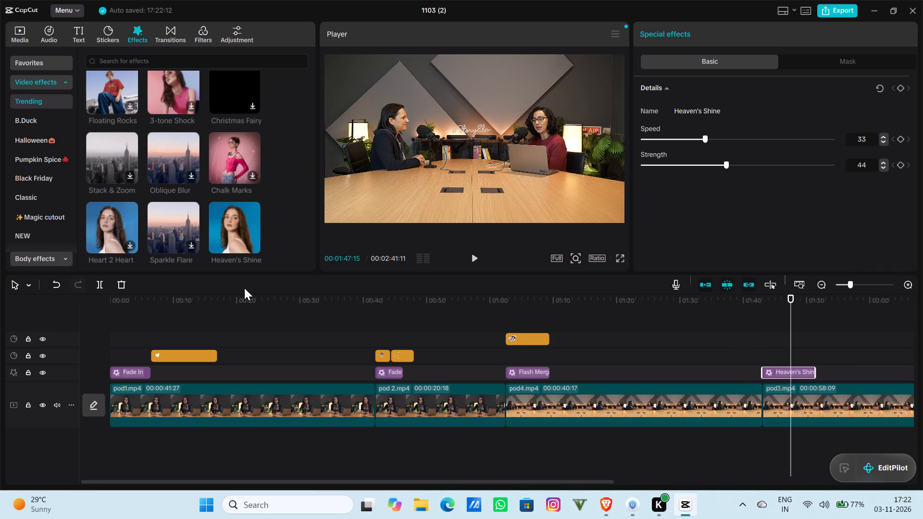
click(171, 41)
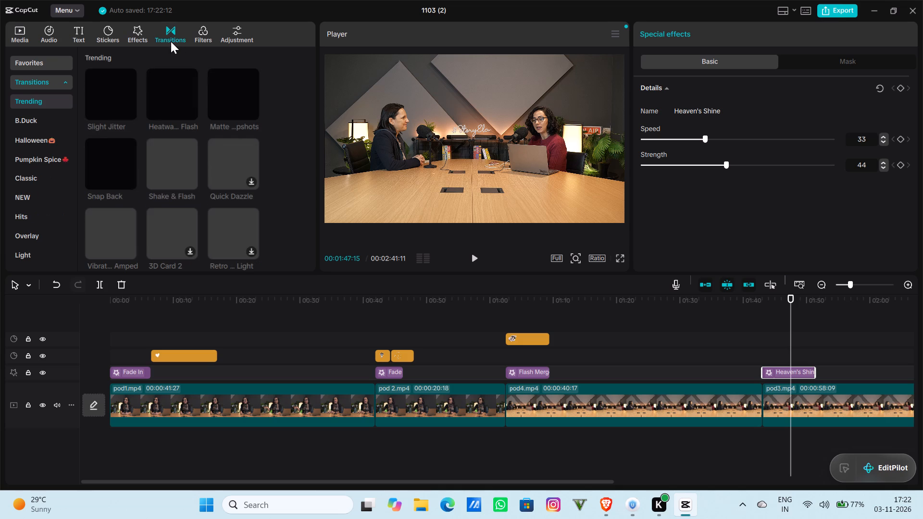
click(127, 178)
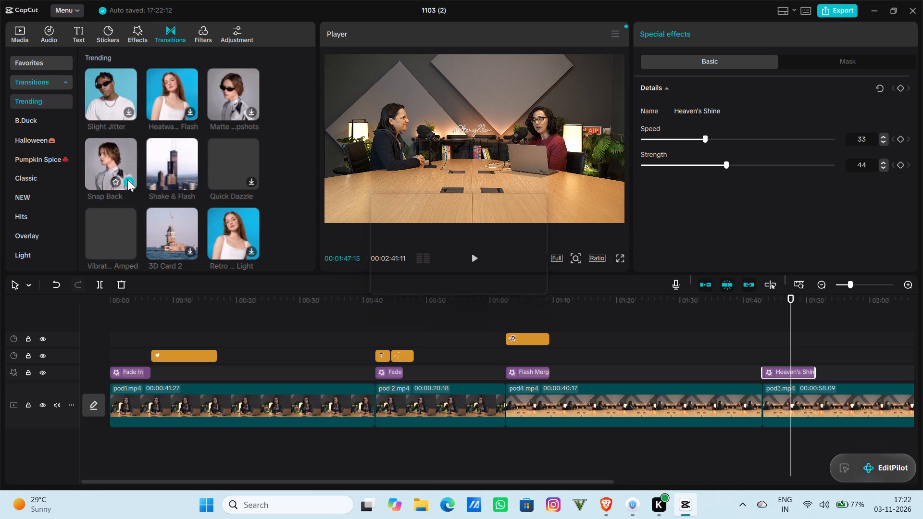
click(534, 283)
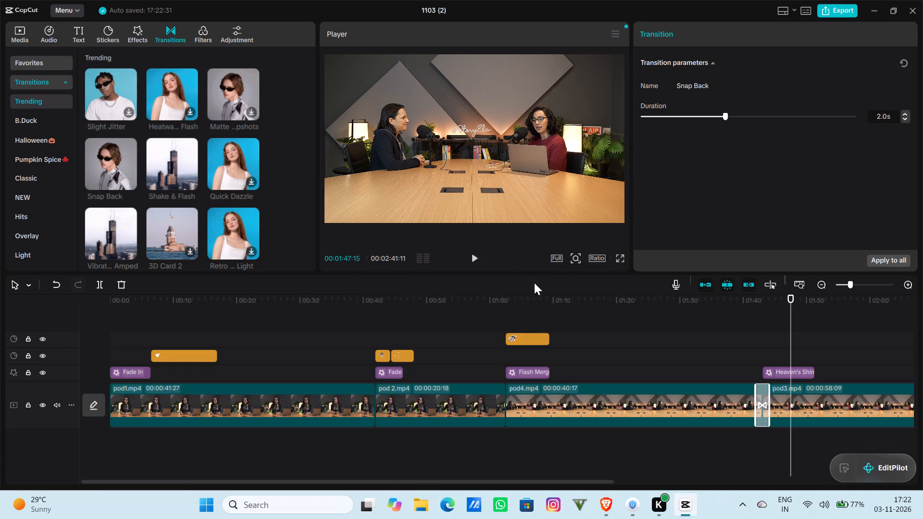
click(466, 259)
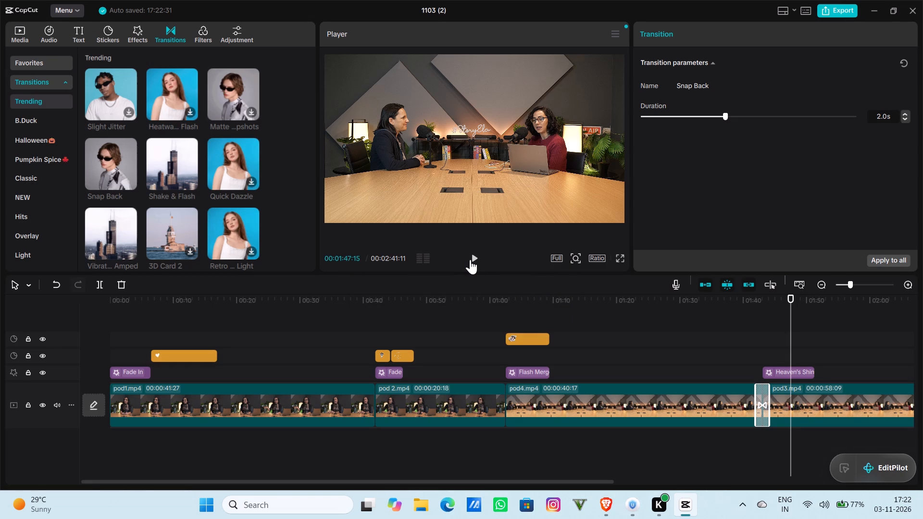
click(470, 259)
click(739, 302)
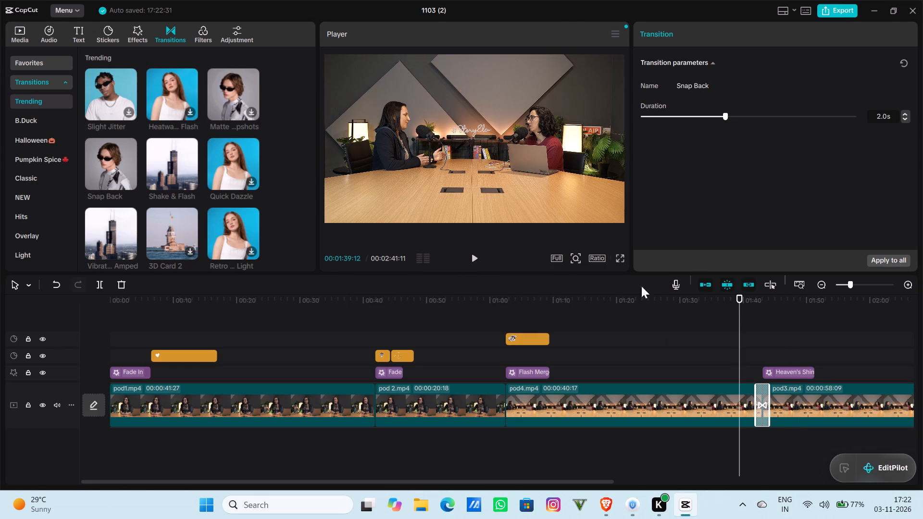
click(475, 261)
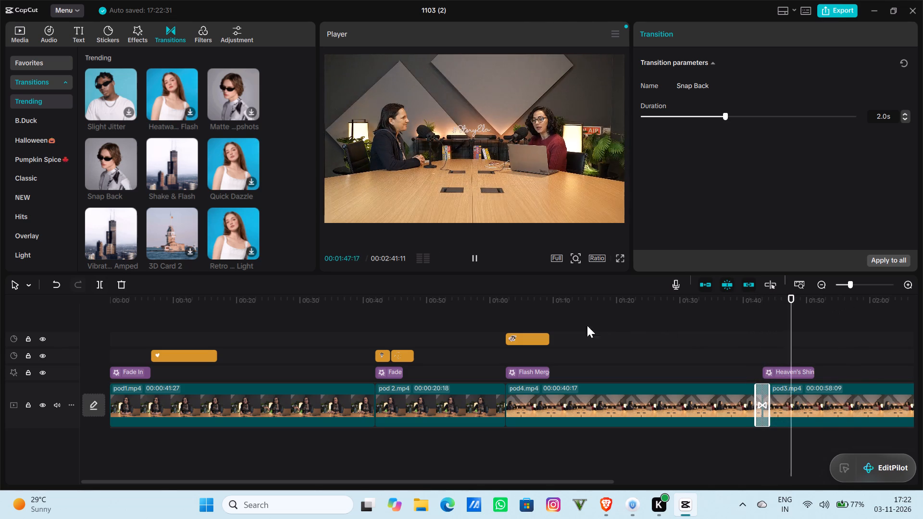
Browse the Trending, B.Duck, NEW and Classic stickers and preview the purple arrow for use on pod3.
click(101, 38)
scroll(218, 195, down, 3)
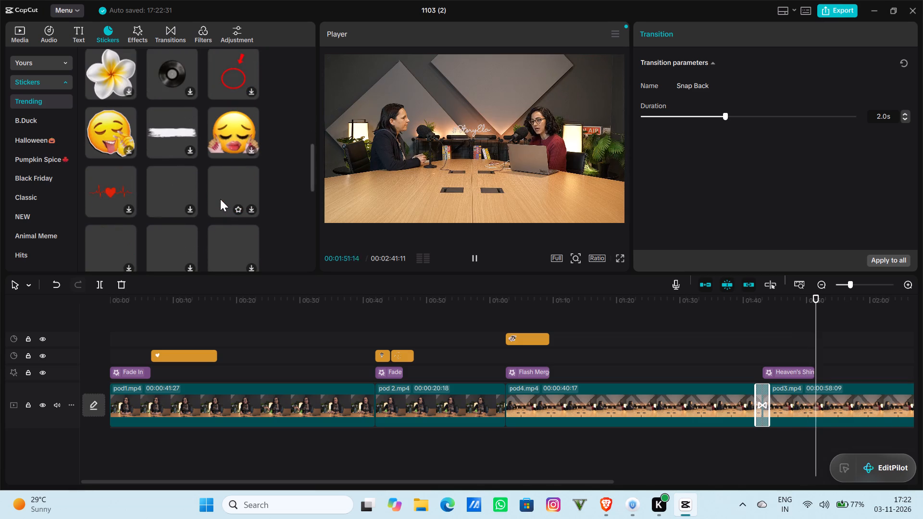
scroll(220, 199, down, 1)
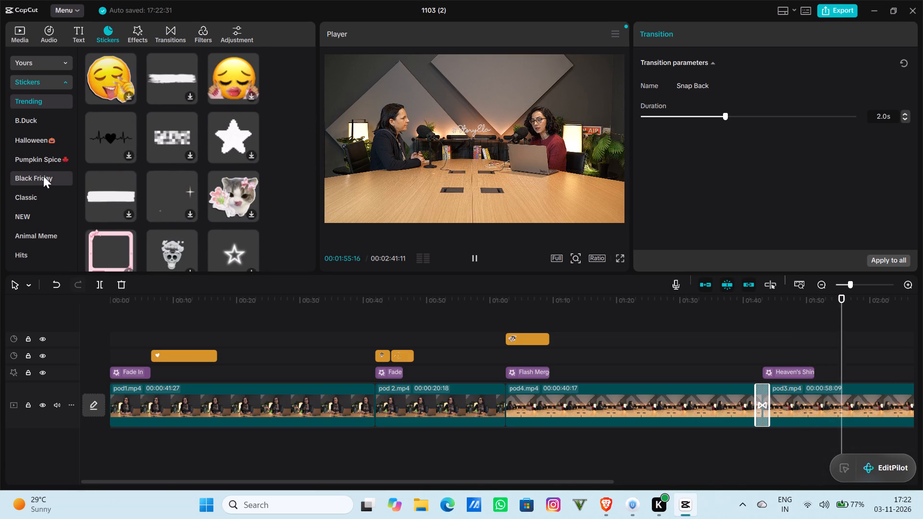
click(43, 124)
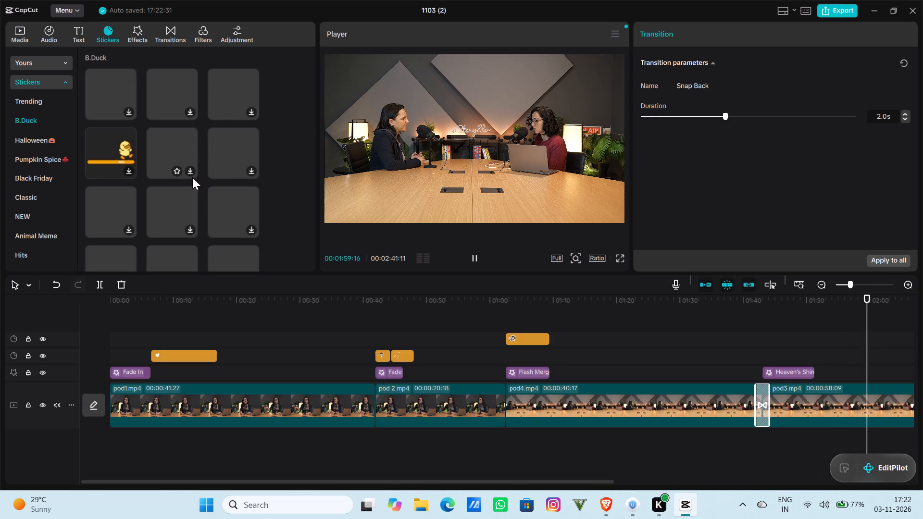
click(41, 216)
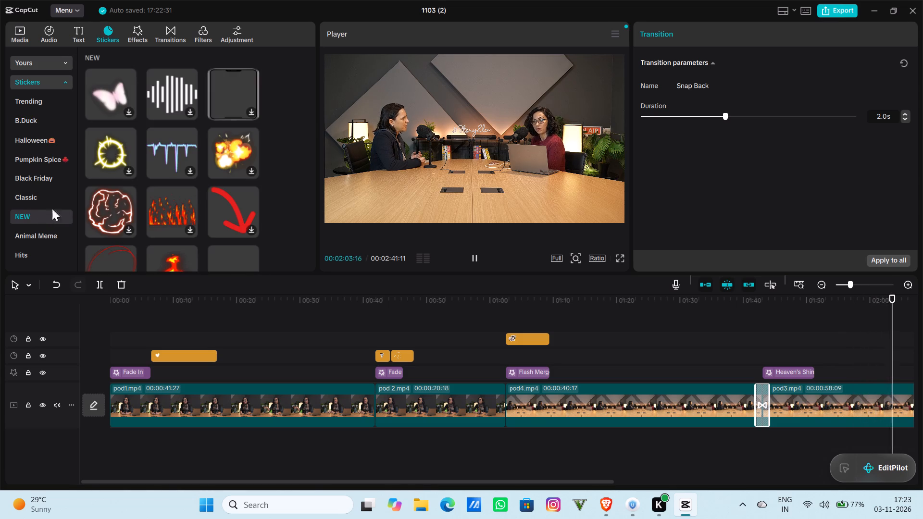
click(45, 192)
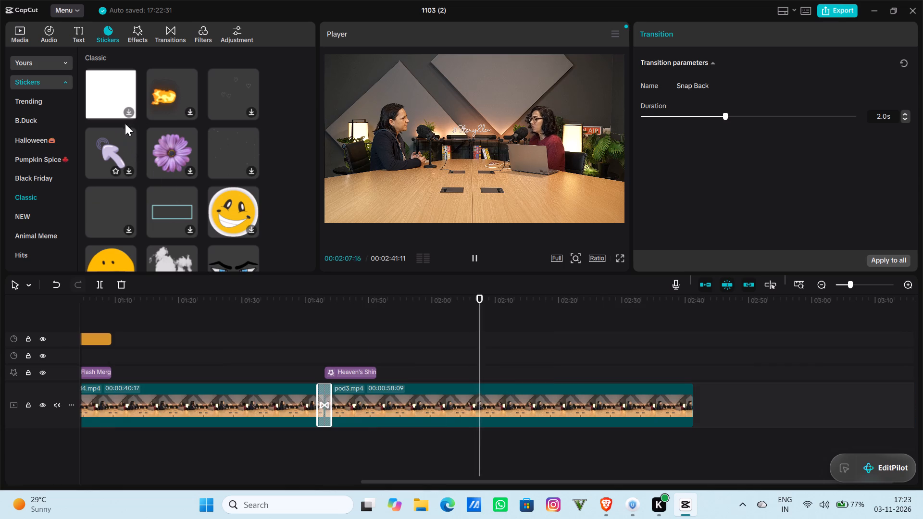
click(115, 141)
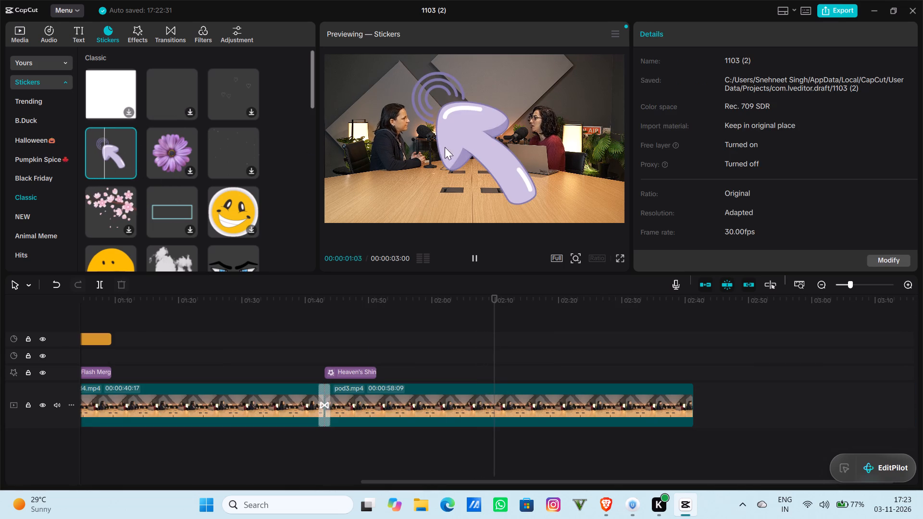
drag(463, 138, 439, 161)
click(453, 137)
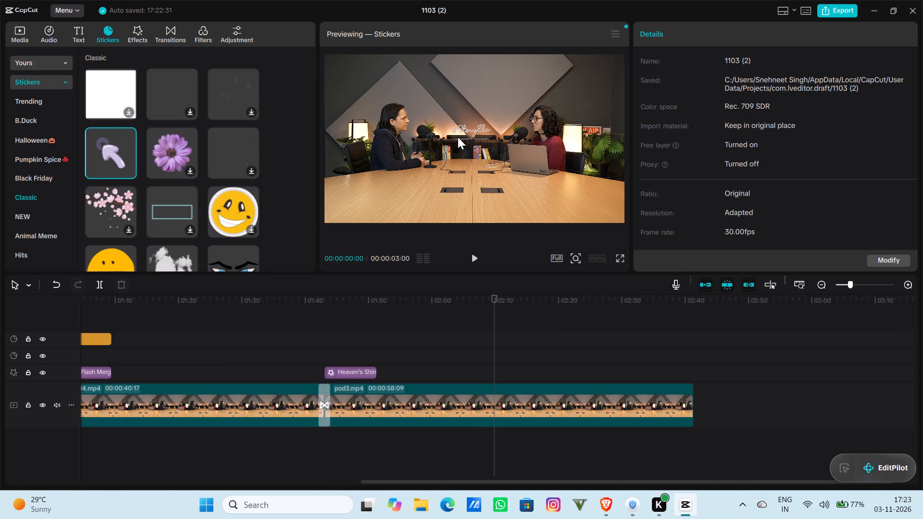
click(465, 138)
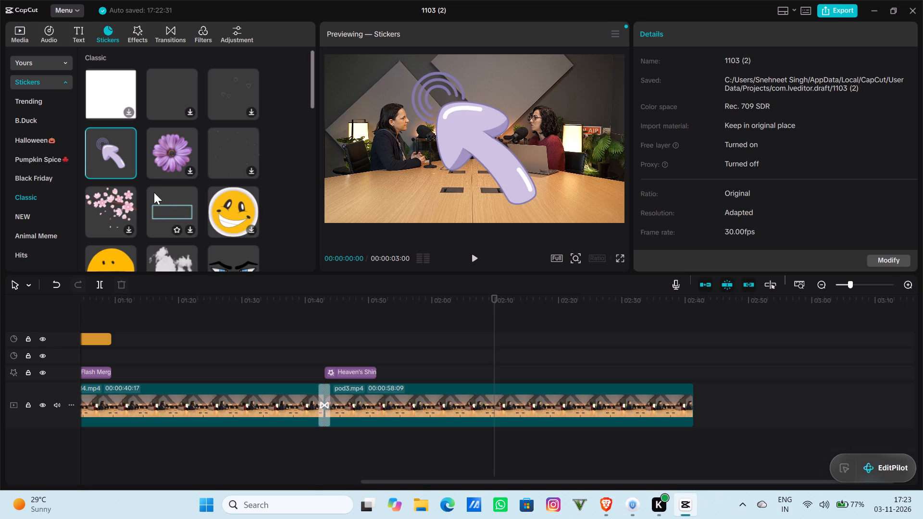
Add the purple flower sticker from the Classic category over pod3 at about 2:09.
click(186, 151)
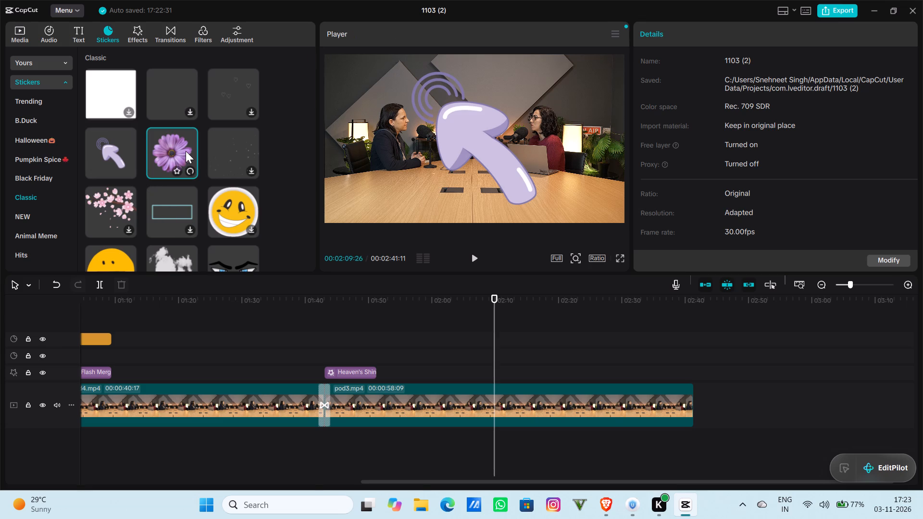
click(191, 170)
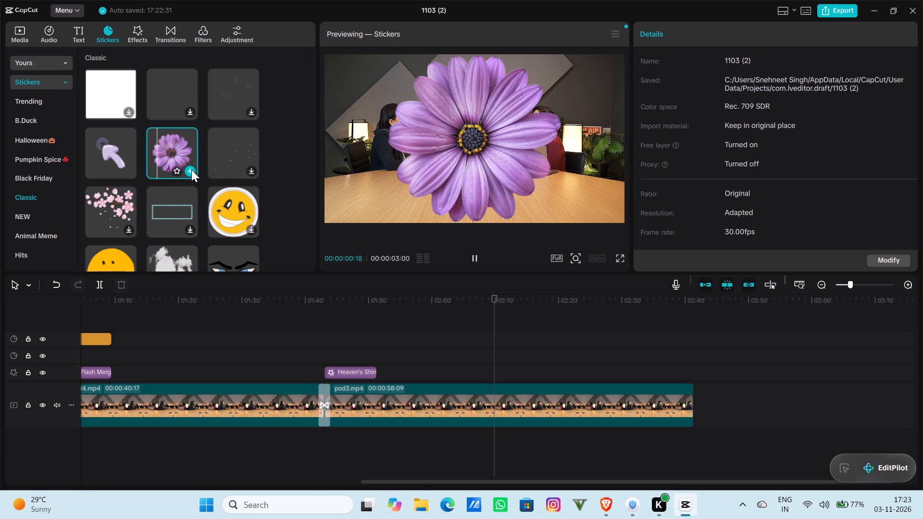
click(490, 156)
click(490, 156)
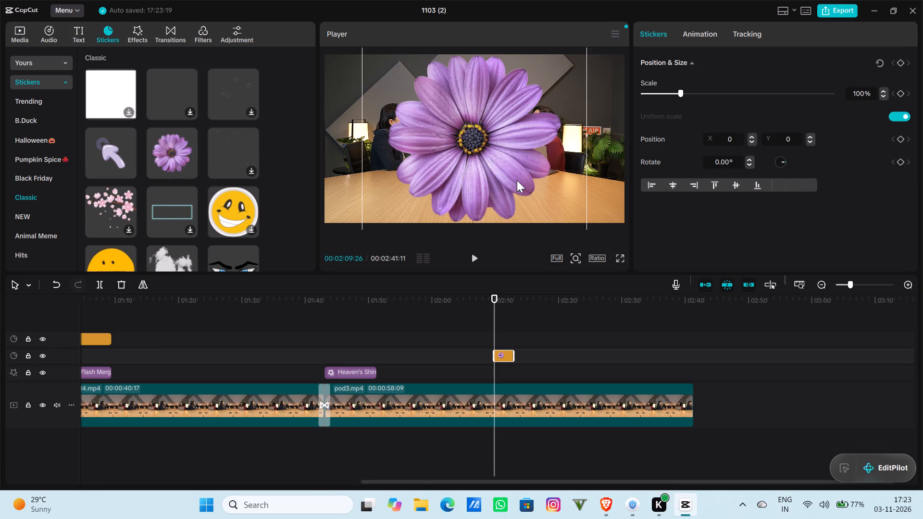
Shrink the purple flower sticker to about 34% and place it above the two speakers at about X 354, Y 592.
drag(586, 222, 563, 176)
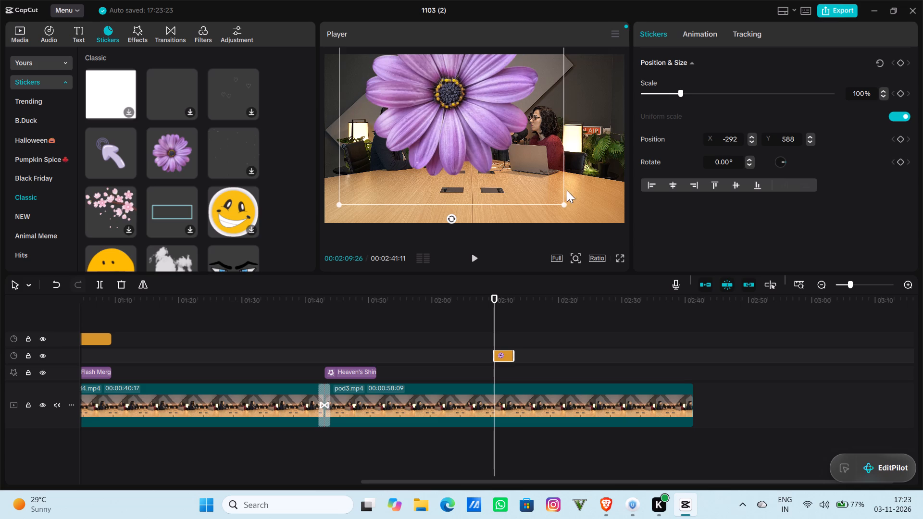
drag(561, 203, 432, 123)
drag(430, 90, 456, 91)
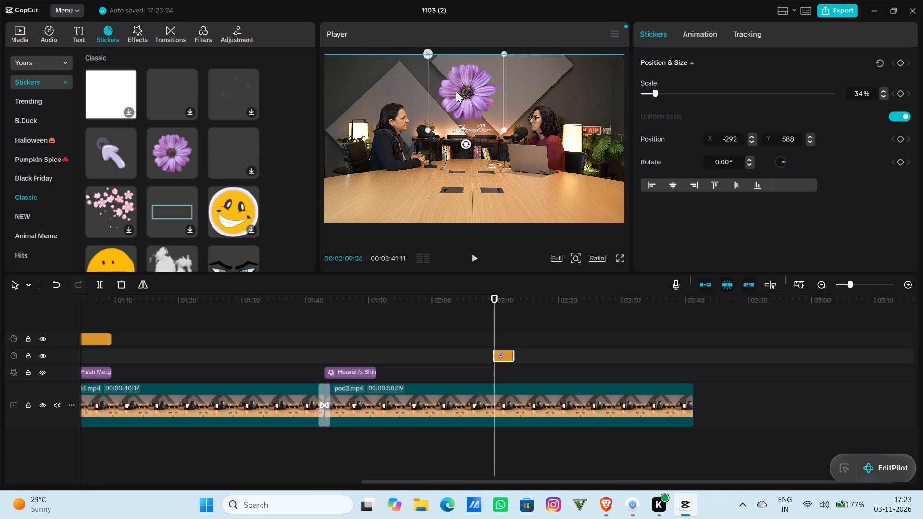
drag(456, 91, 481, 89)
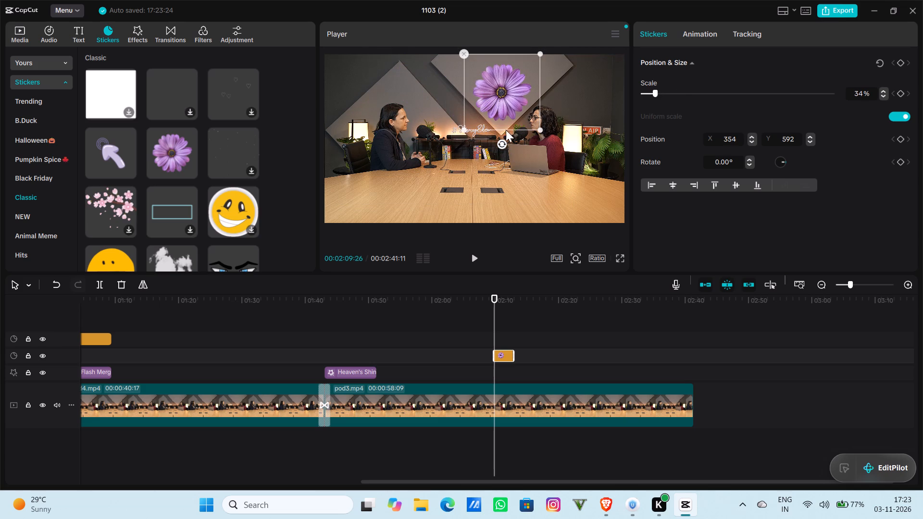
Extend the flower sticker clip so it runs from the end of Heaven's Shine, about 1:51, to the end of pod3.
double_click(494, 358)
drag(493, 356, 424, 352)
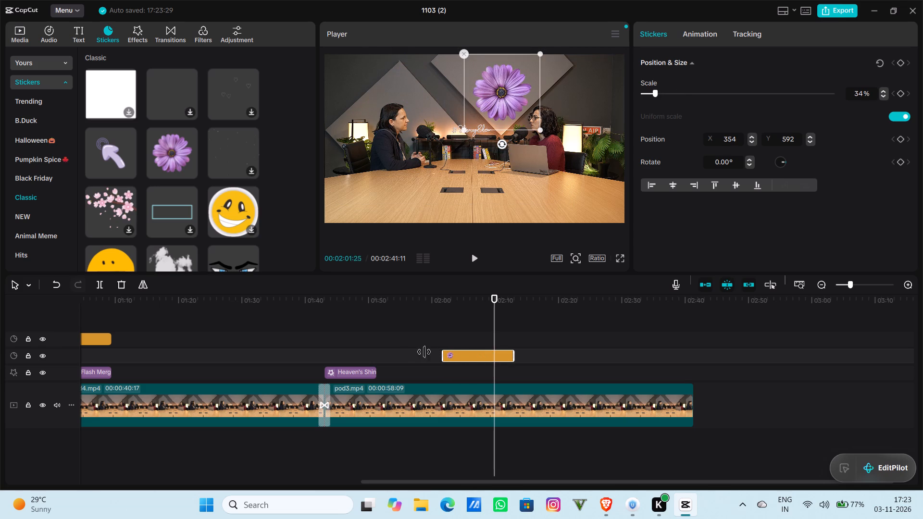
drag(424, 352, 376, 355)
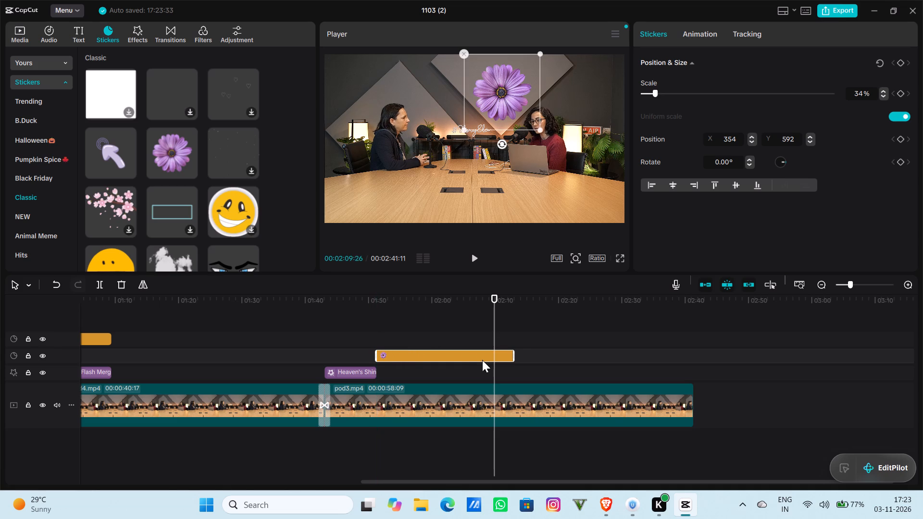
drag(513, 353, 729, 392)
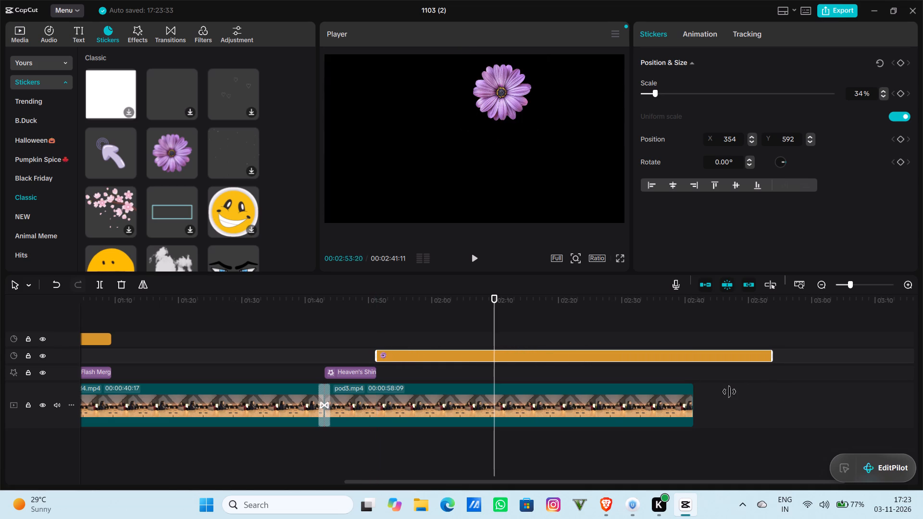
drag(729, 392, 693, 386)
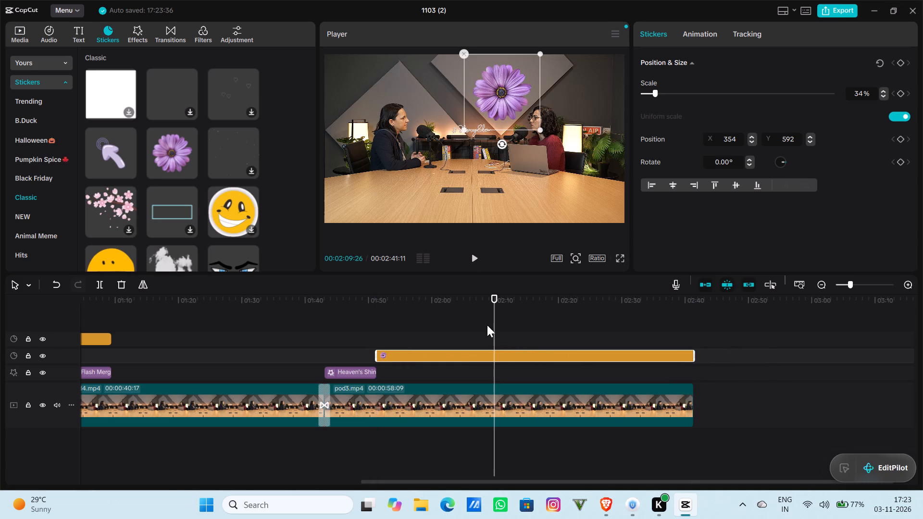
Play the section briefly and nudge the flower sticker to about X 423, Y 688.
click(479, 257)
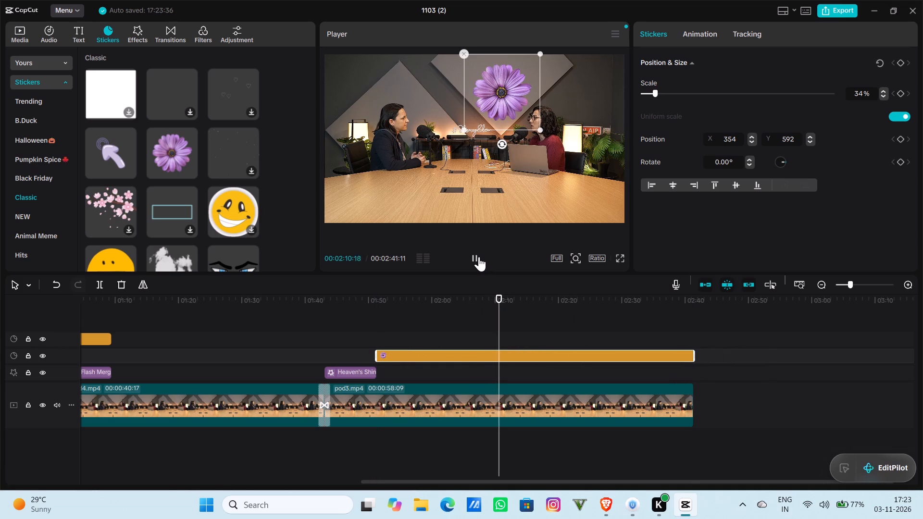
drag(495, 110, 501, 102)
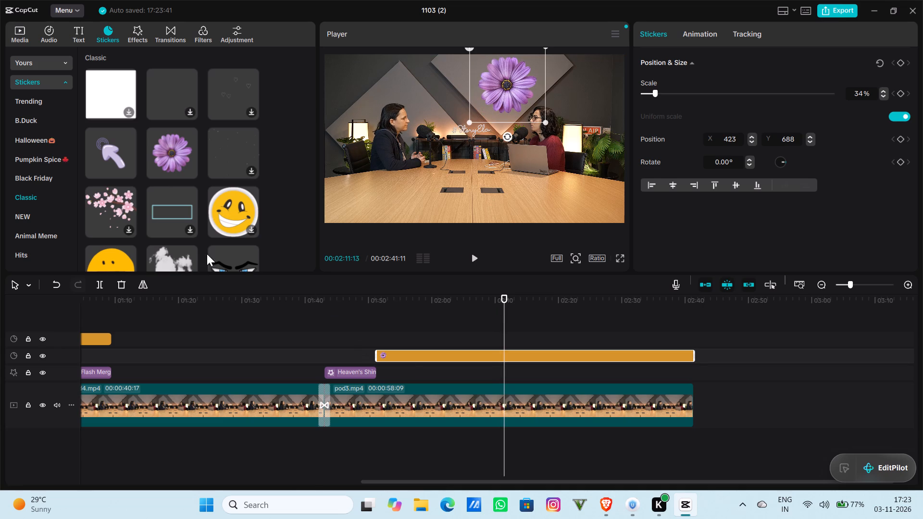
Add the trending 3-tone Shock video effect over pod3, lasting about 8 seconds from about 2:08, and play it.
click(130, 37)
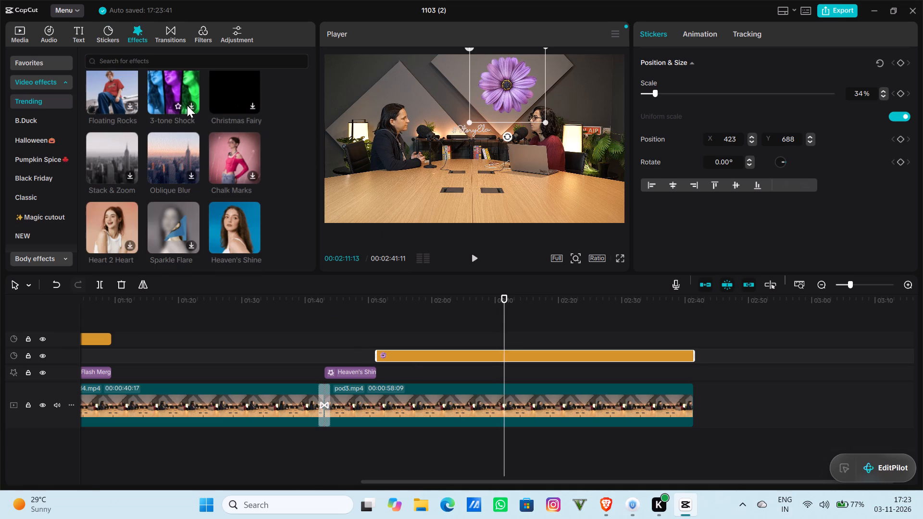
click(187, 105)
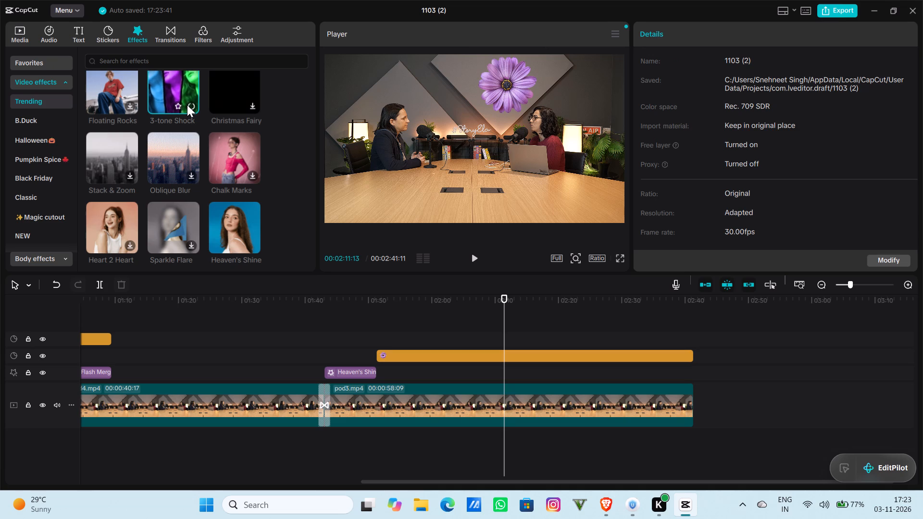
click(188, 104)
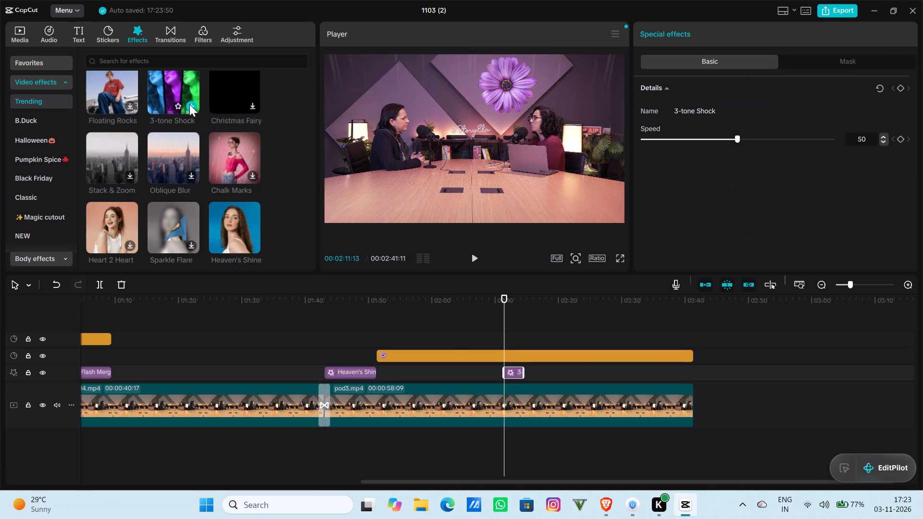
drag(503, 368, 461, 375)
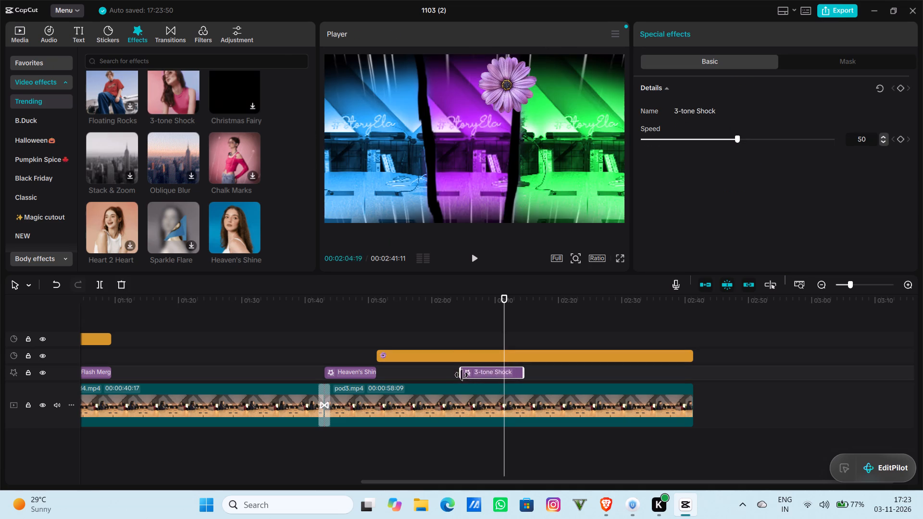
drag(461, 375, 473, 375)
drag(523, 366, 531, 371)
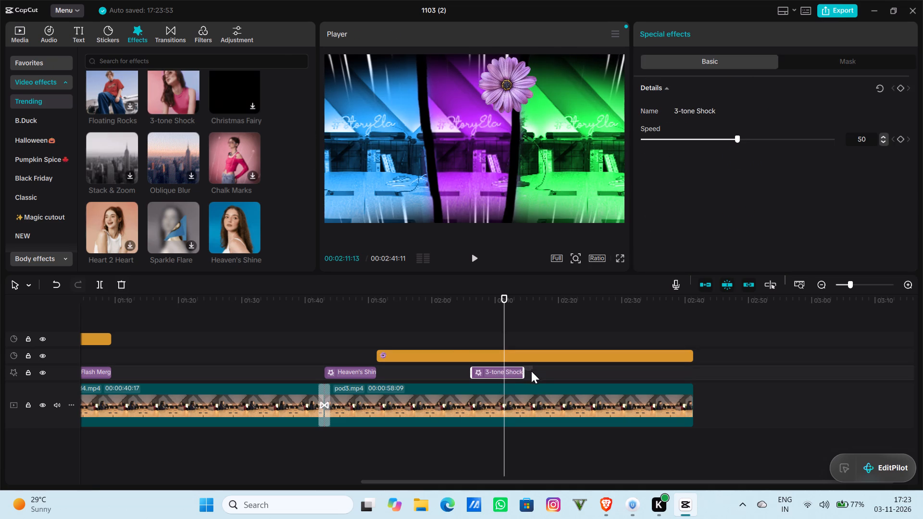
drag(531, 371, 527, 372)
drag(519, 373, 531, 373)
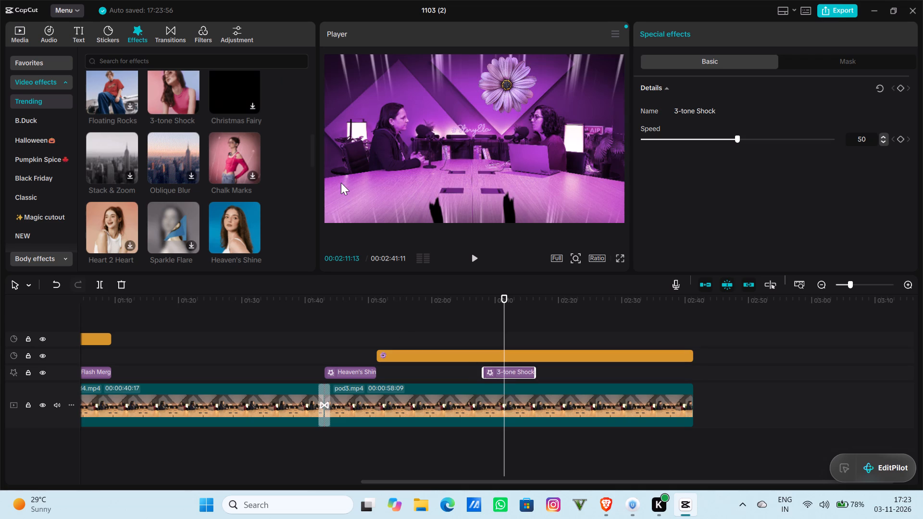
click(475, 259)
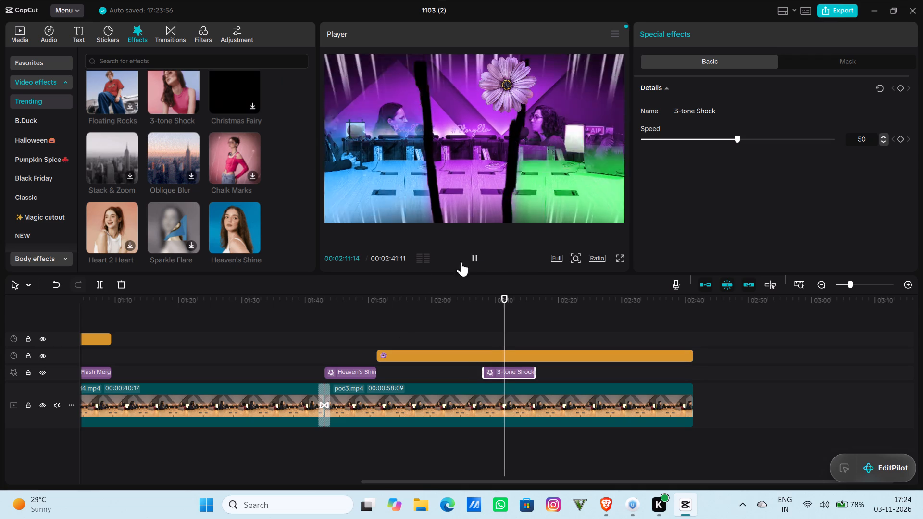
Add the Halloween music track "A song of a mysterious and fun Halloween event" at the start of the timeline.
drag(412, 302, 0, 328)
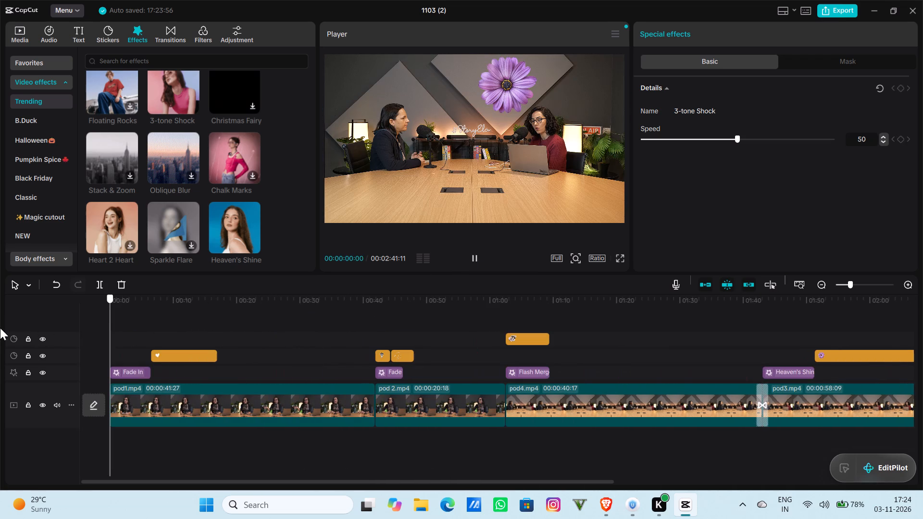
drag(0, 328, 9, 330)
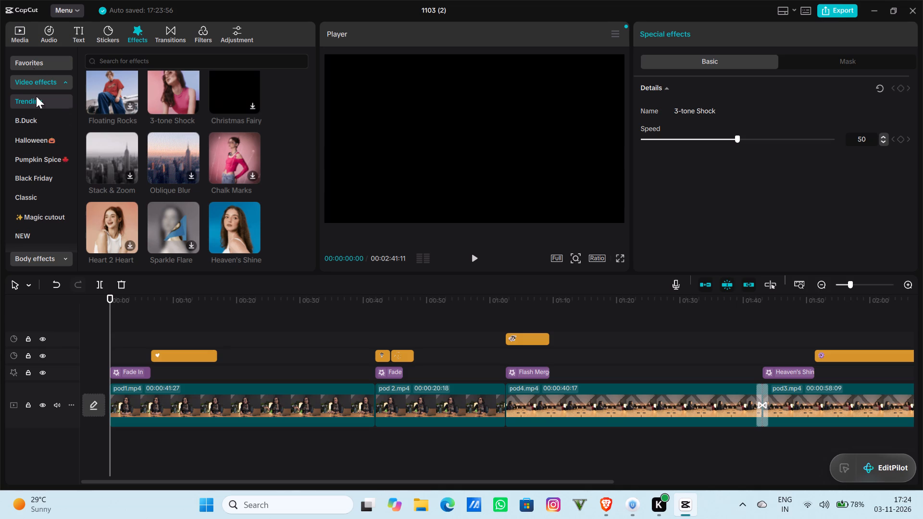
click(43, 36)
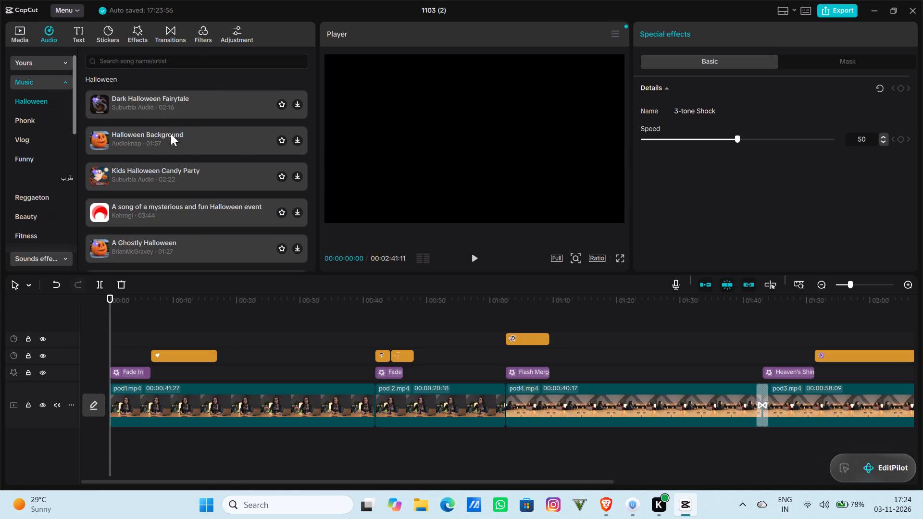
scroll(251, 176, down, 2)
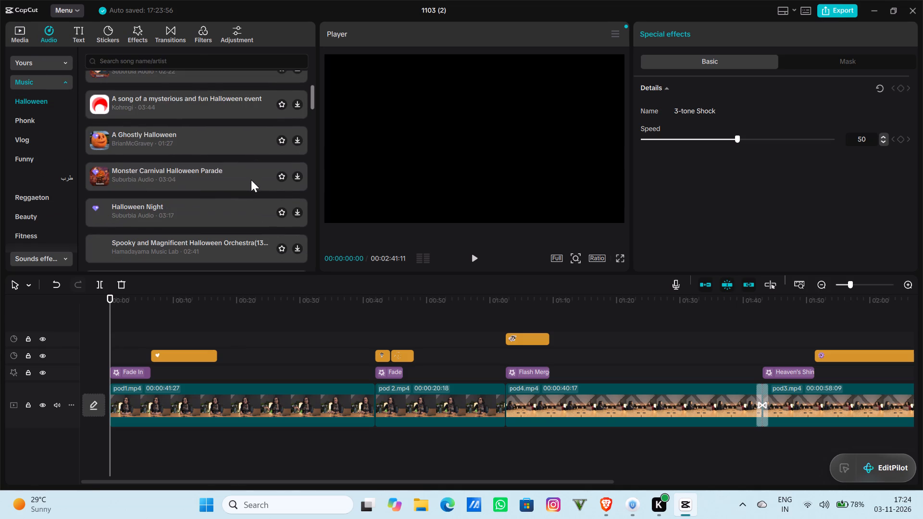
scroll(237, 165, up, 1)
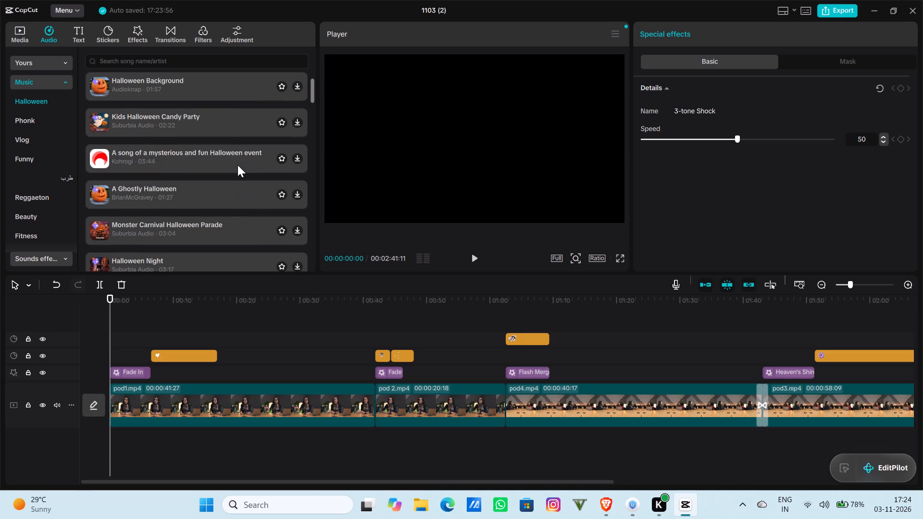
click(296, 159)
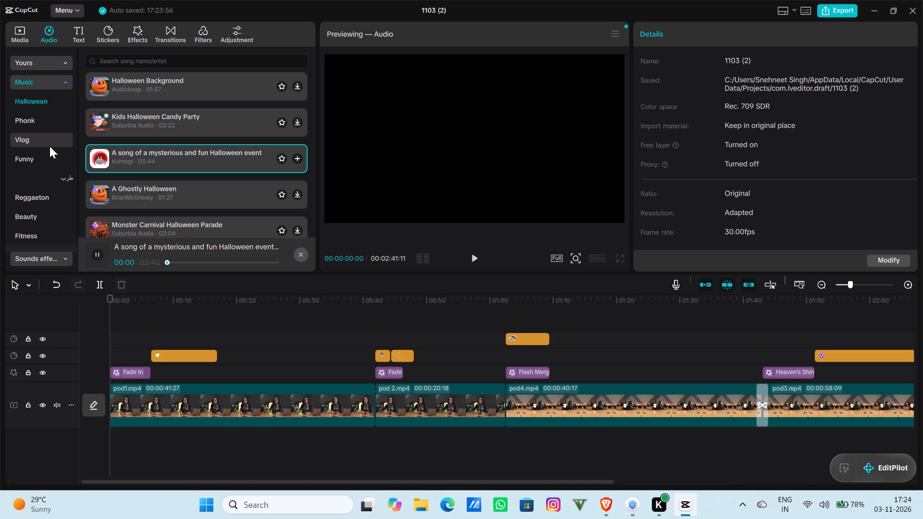
click(298, 160)
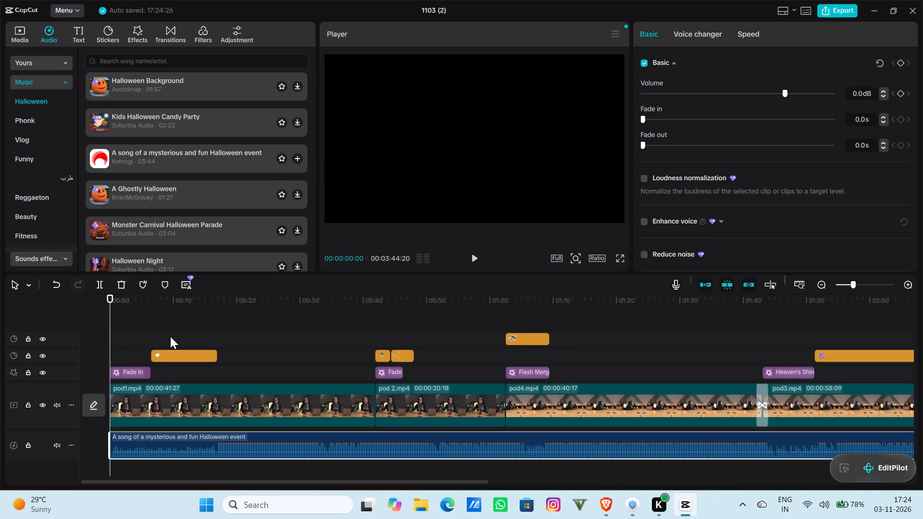
Trim the end of the music track to match the end of pod3 at 2:41:11.
drag(190, 297, 76, 296)
drag(333, 302, 742, 325)
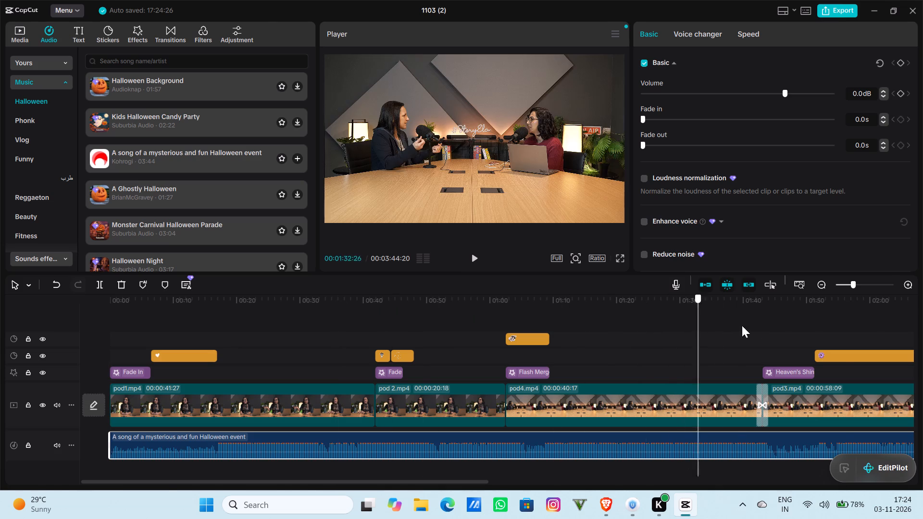
drag(742, 325, 922, 323)
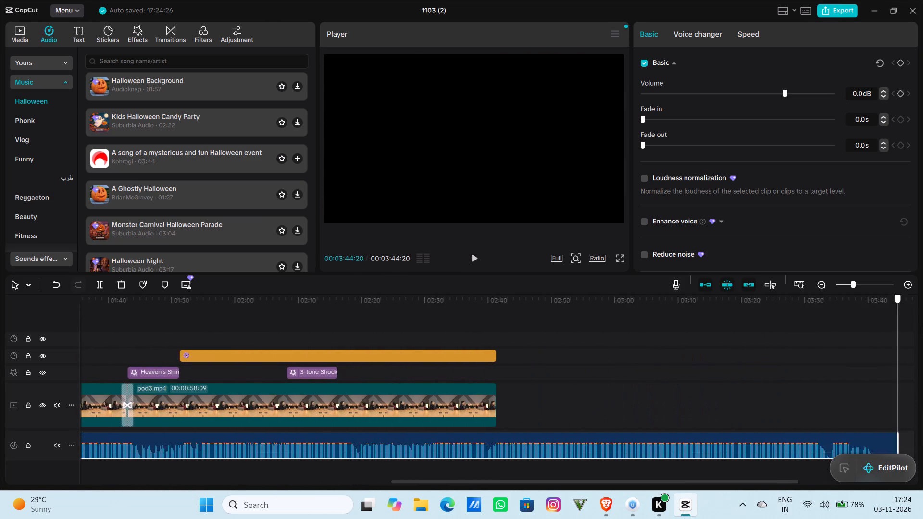
drag(922, 323, 375, 347)
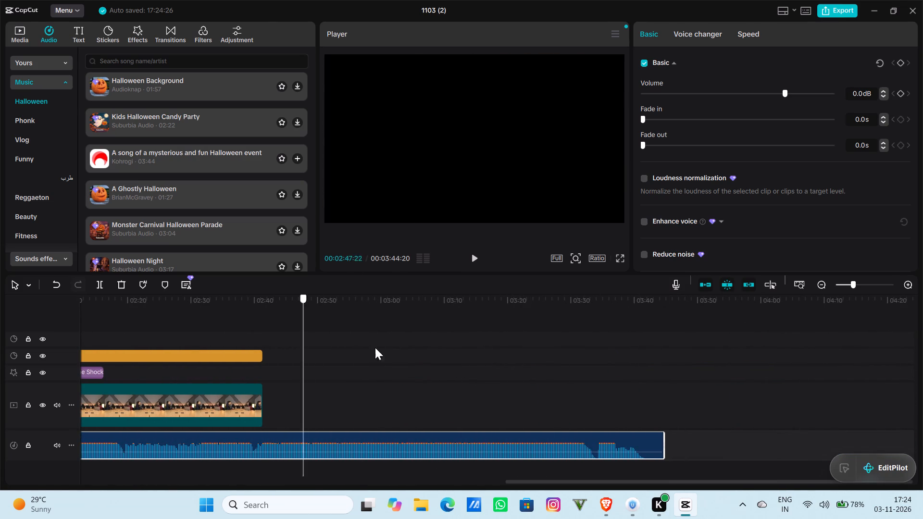
drag(375, 347, 382, 346)
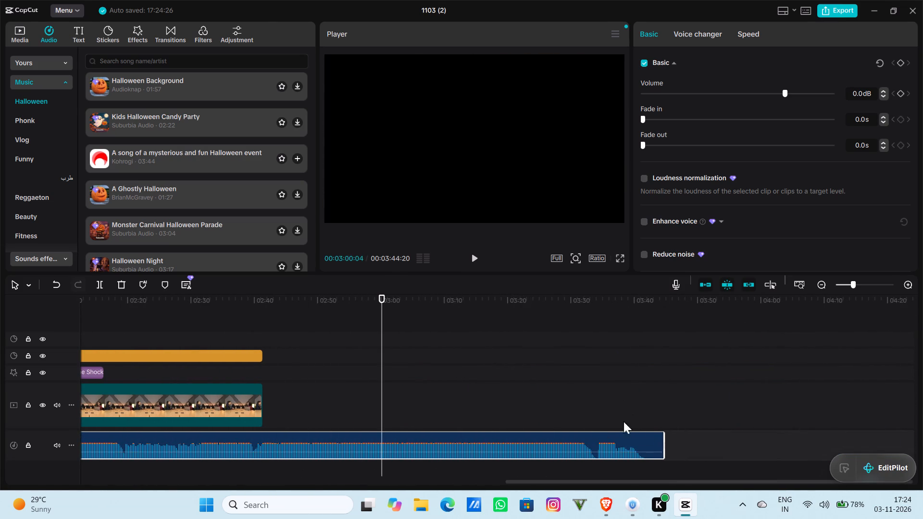
drag(423, 295, 459, 303)
drag(663, 453, 324, 469)
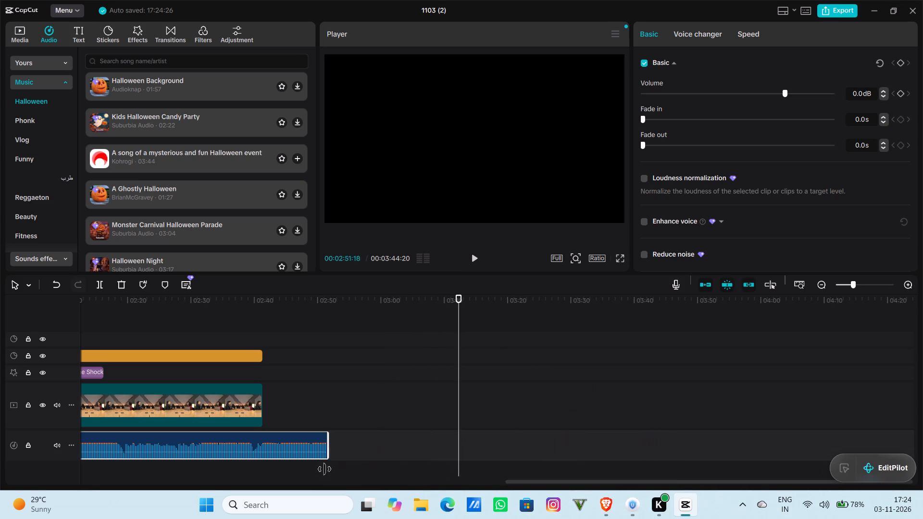
drag(324, 469, 261, 470)
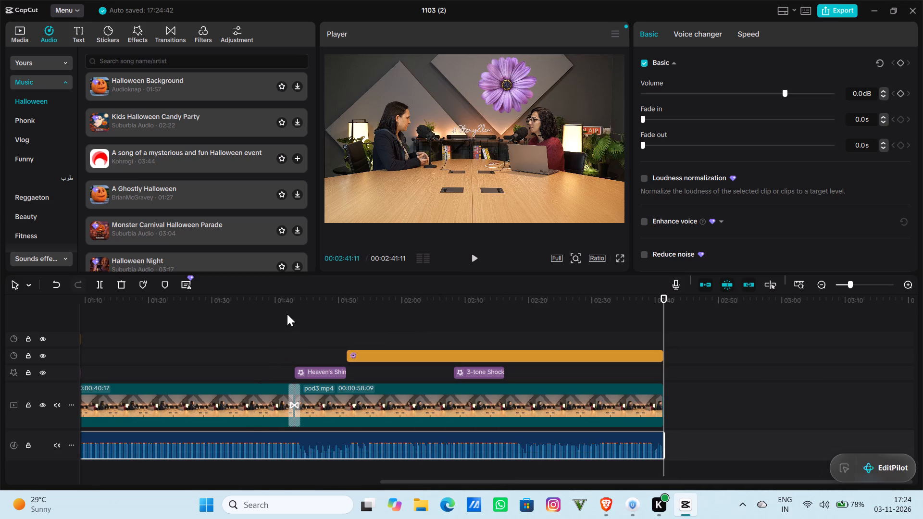
Add the trending Glitch Light Sweep video effect over pod4, stretched to run from about 1:22 to about 1:42.
drag(287, 299, 298, 303)
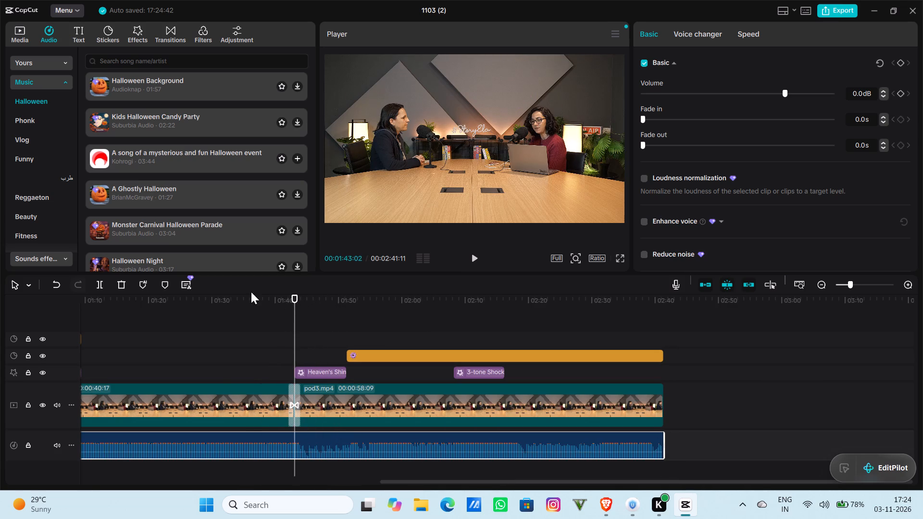
click(221, 301)
click(129, 32)
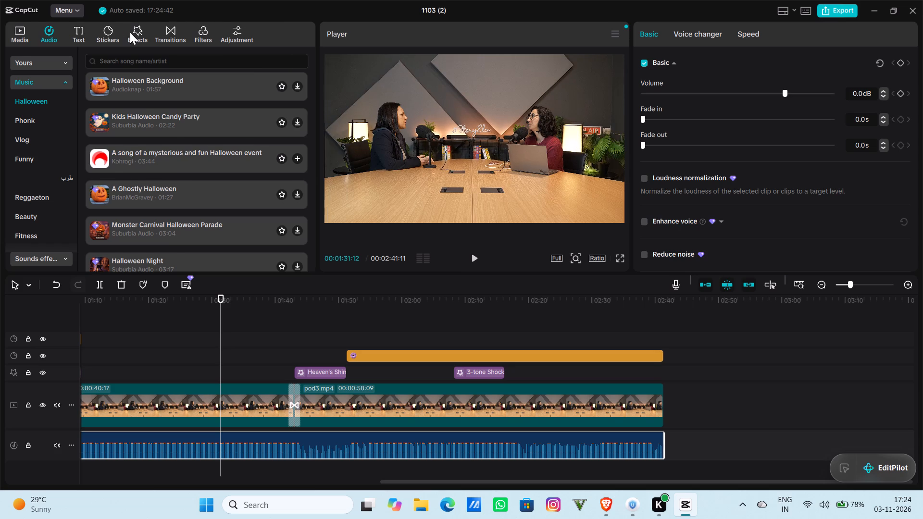
scroll(231, 208, down, 16)
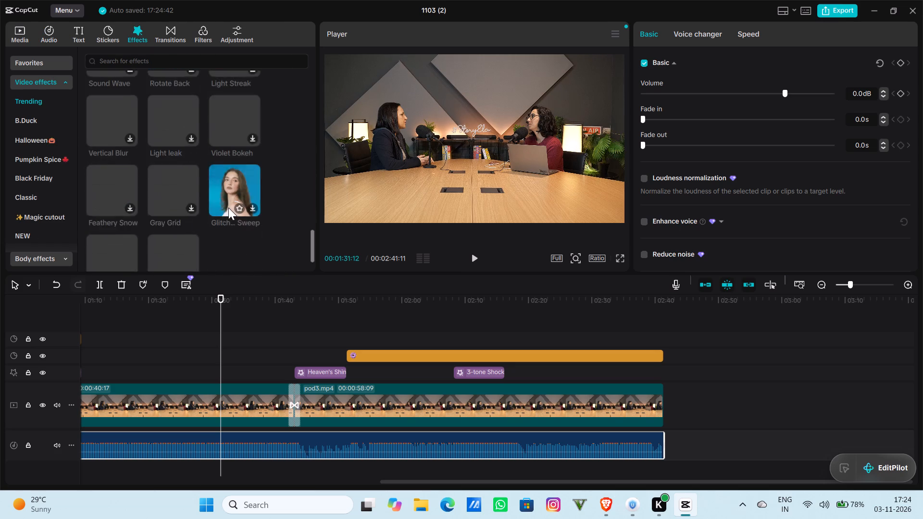
scroll(228, 208, down, 1)
click(250, 158)
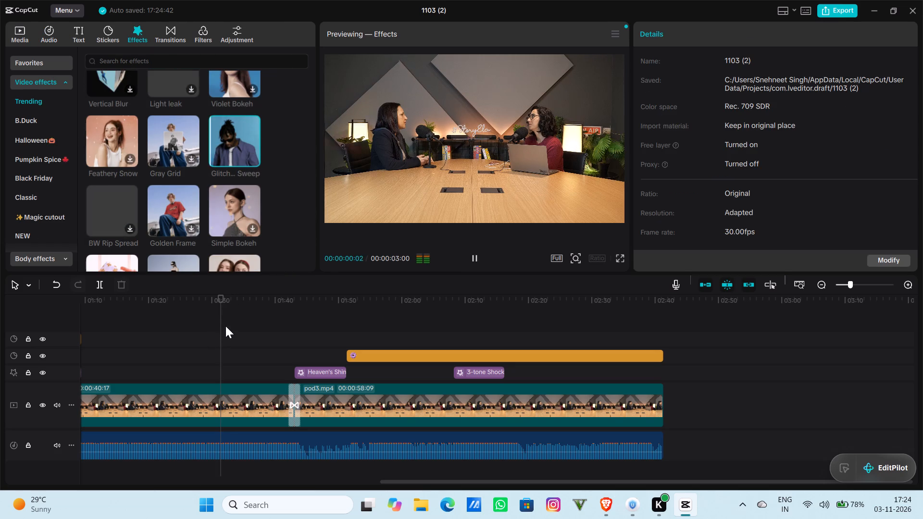
click(252, 159)
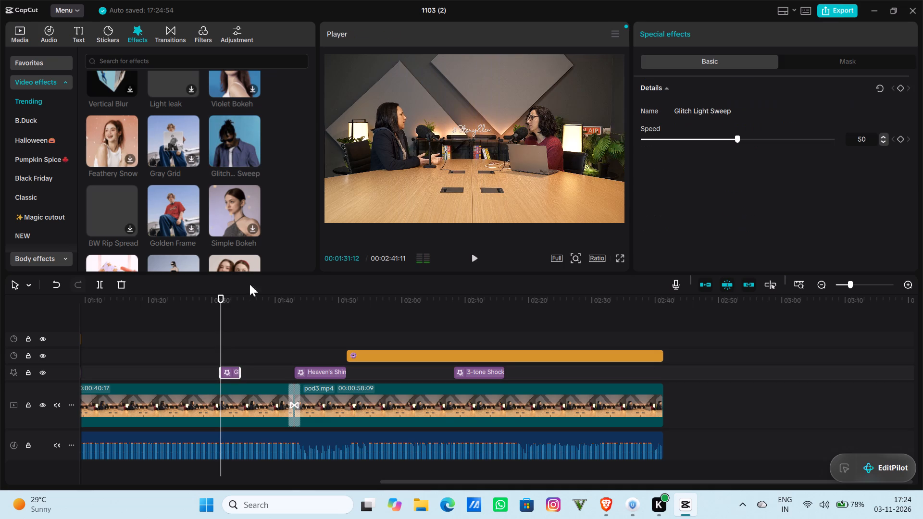
drag(221, 371, 167, 372)
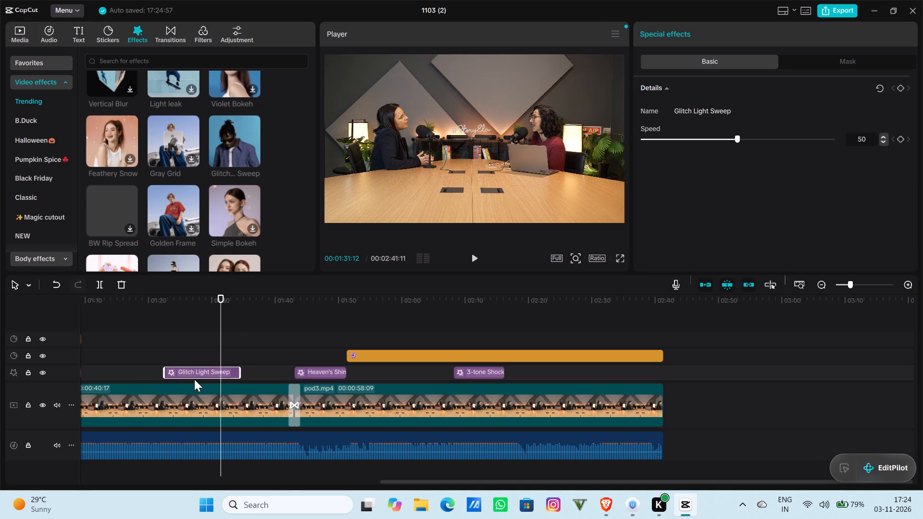
drag(241, 371, 289, 384)
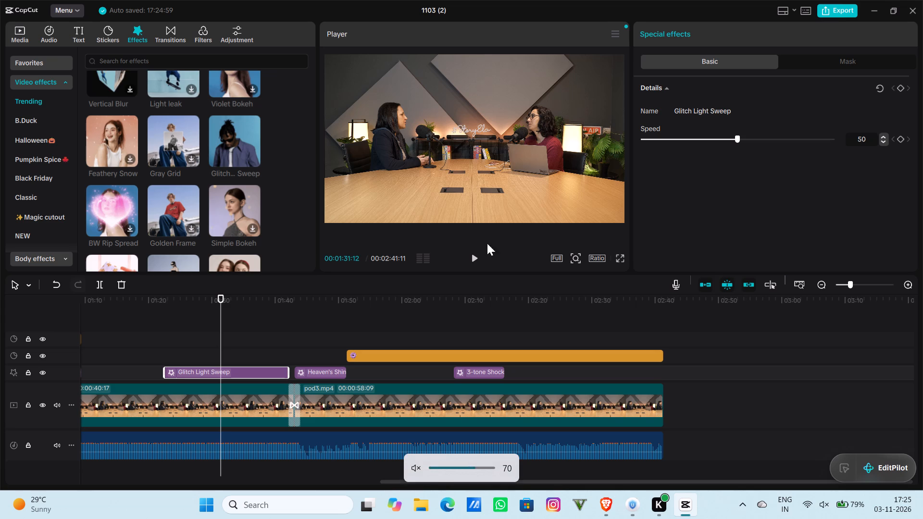
Return to the start of the timeline, browse the Vlog and Funny music and audition the track "Faaaaaaa".
click(178, 302)
drag(171, 300, 113, 298)
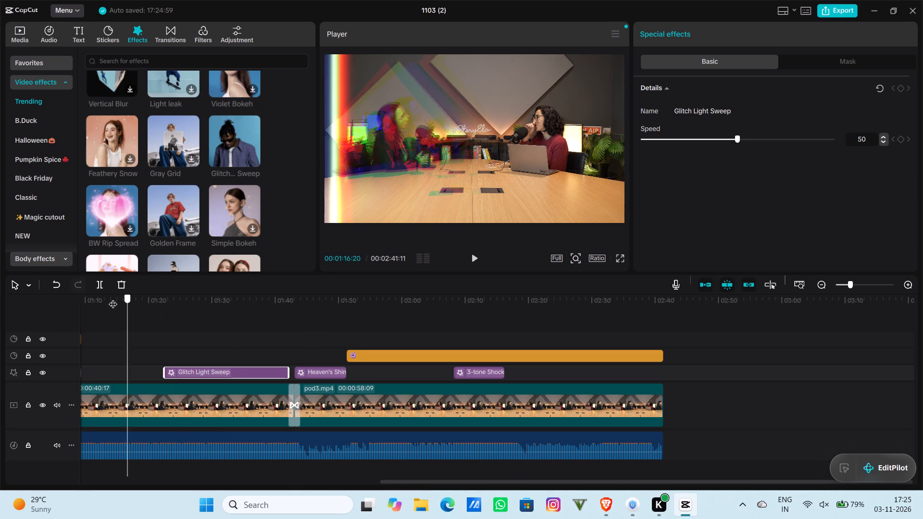
drag(113, 298, 41, 283)
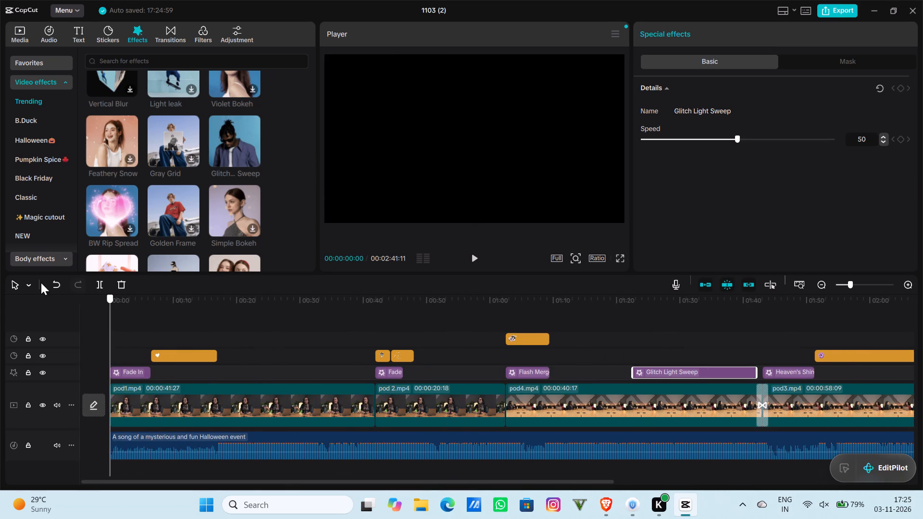
drag(41, 283, 39, 280)
click(46, 32)
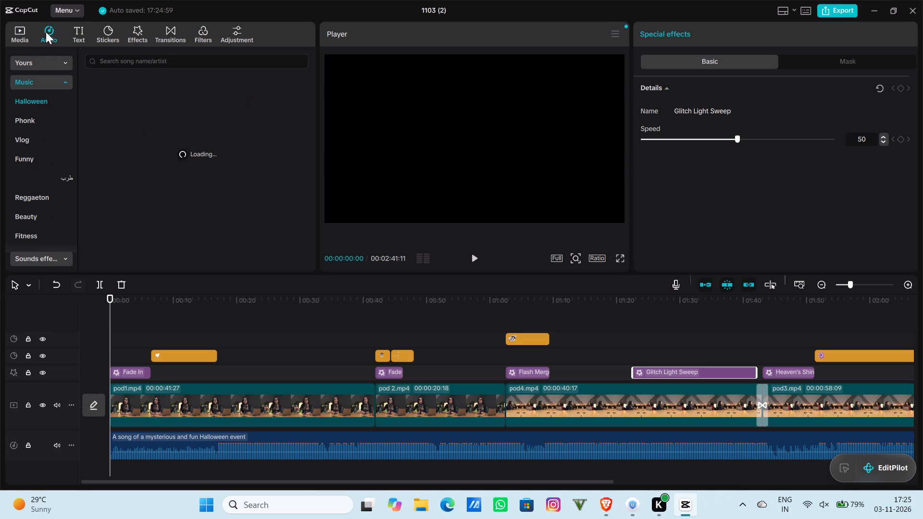
click(41, 141)
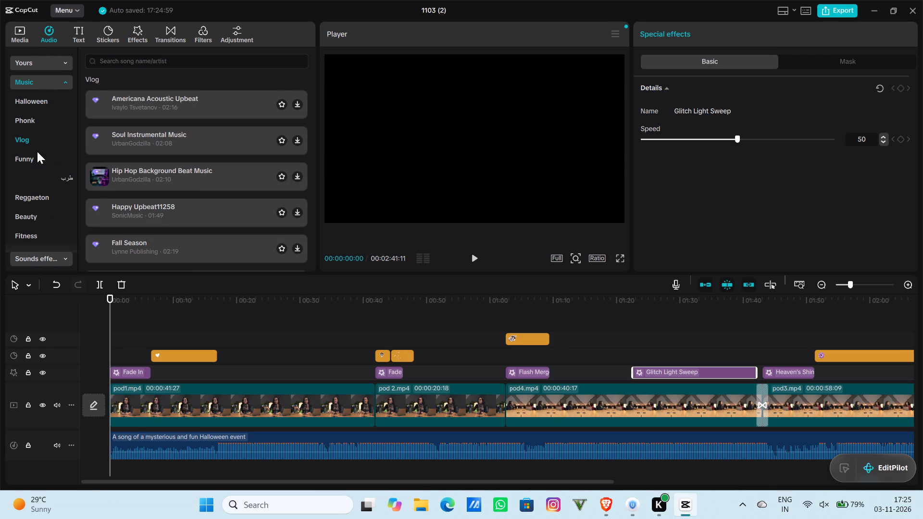
click(37, 151)
click(32, 158)
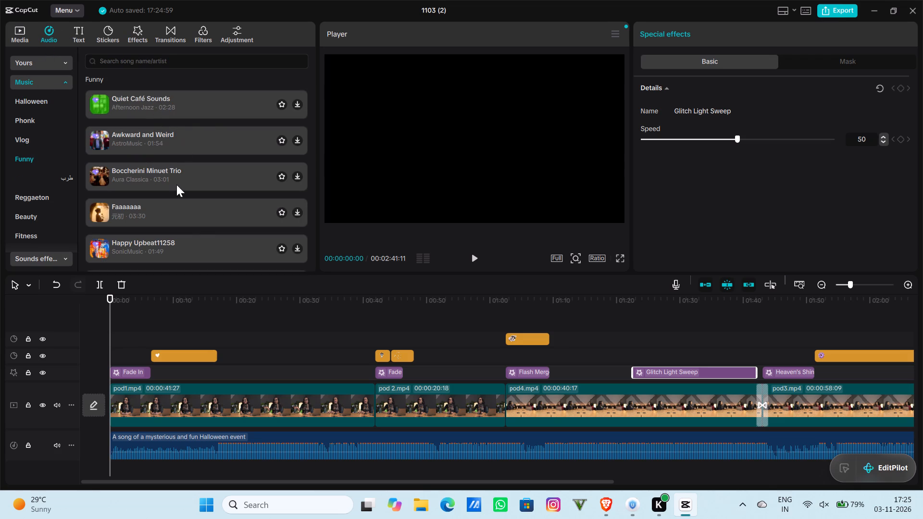
click(298, 211)
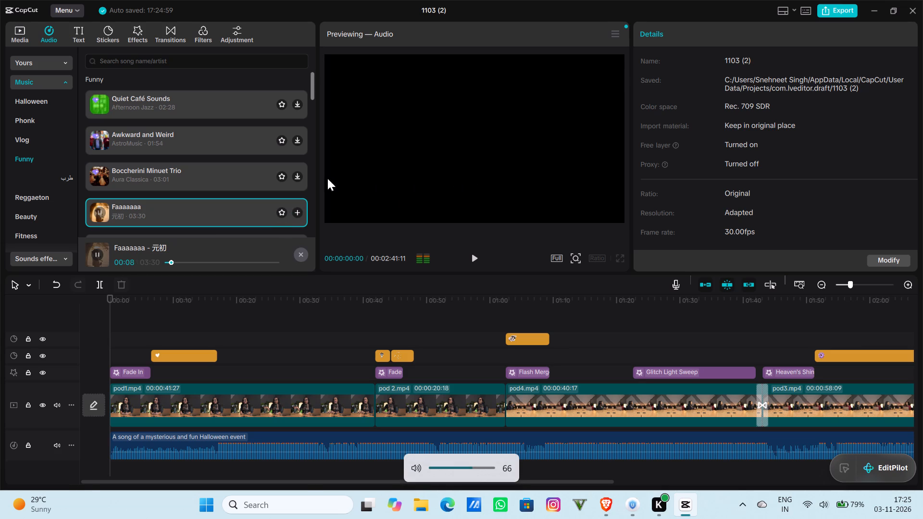
right_click(448, 160)
Play the video from the start while looking through the adjustment and text options.
click(473, 258)
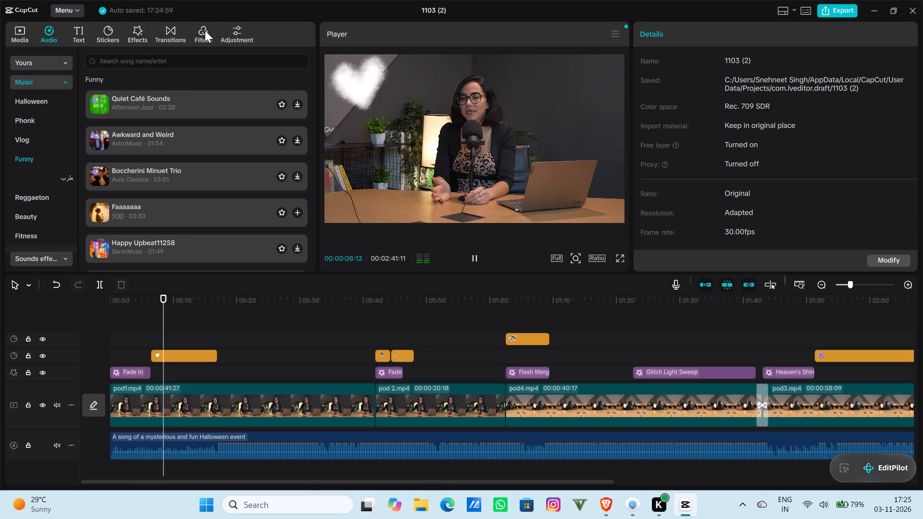
click(233, 35)
click(112, 27)
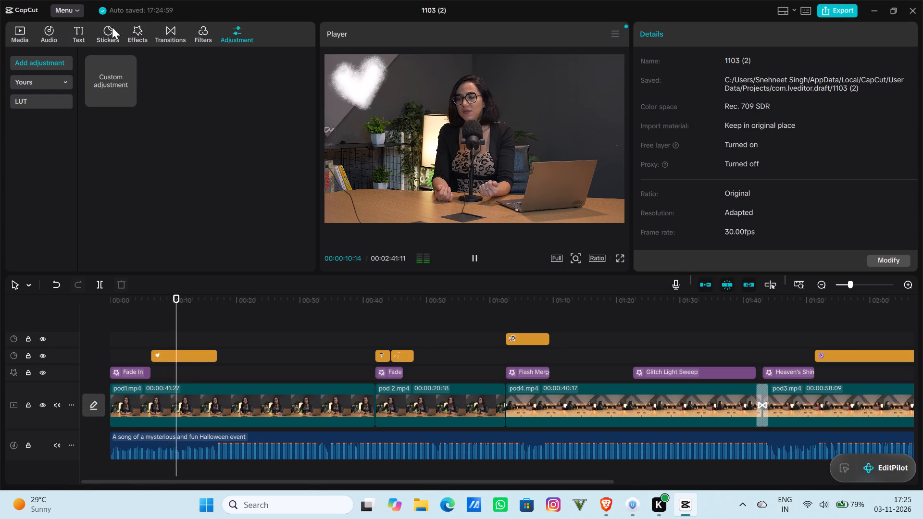
click(75, 30)
click(75, 30)
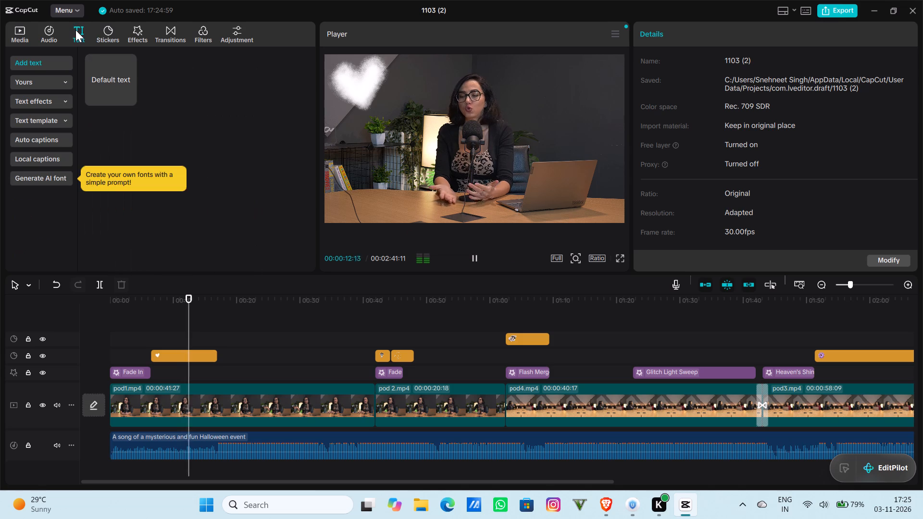
click(43, 177)
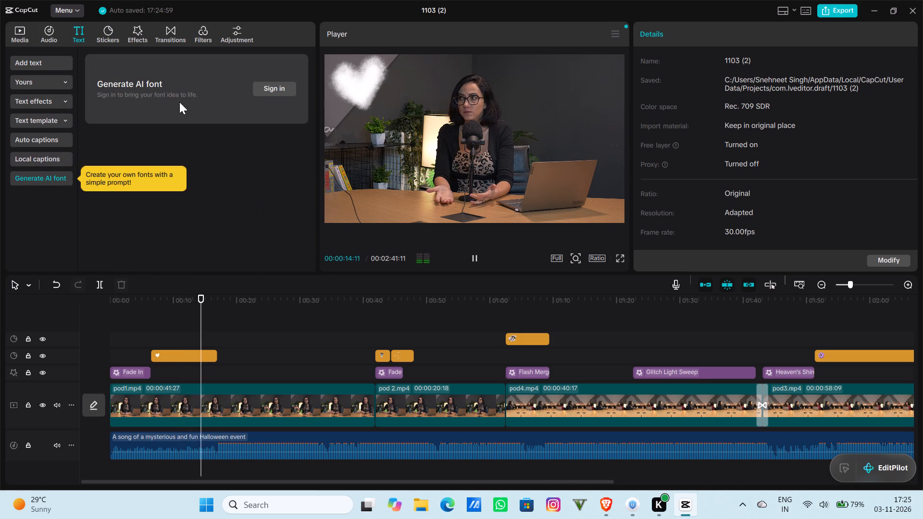
click(38, 104)
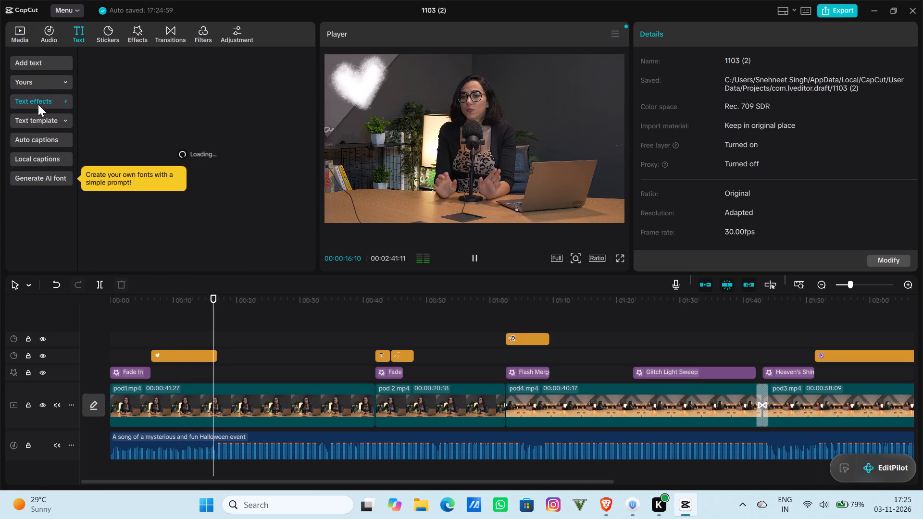
click(38, 104)
click(55, 79)
click(59, 61)
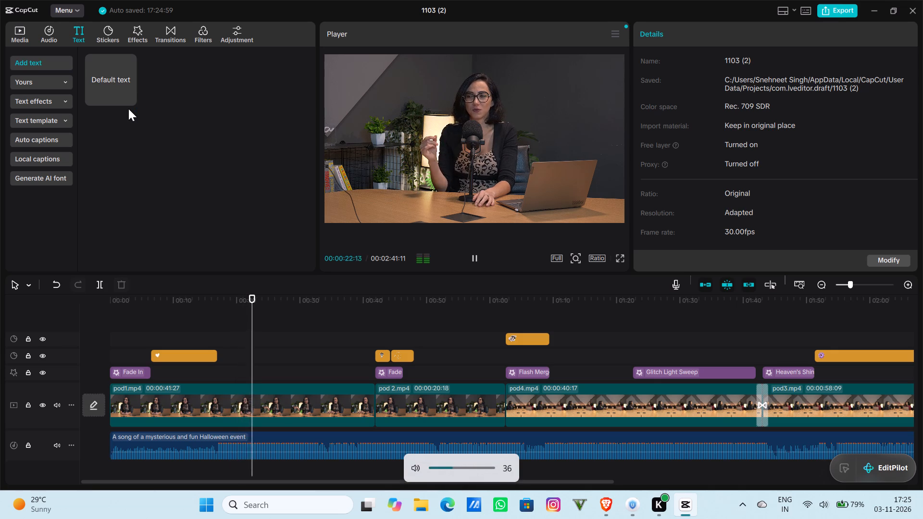
click(76, 86)
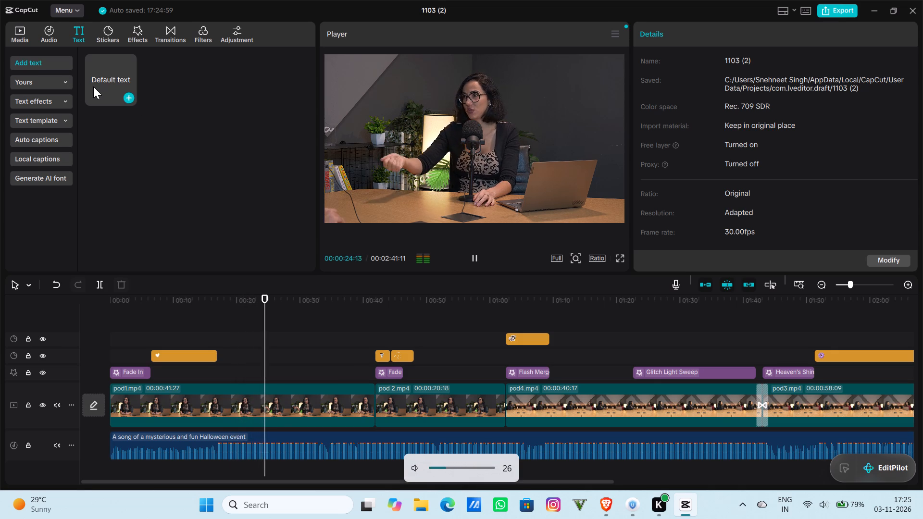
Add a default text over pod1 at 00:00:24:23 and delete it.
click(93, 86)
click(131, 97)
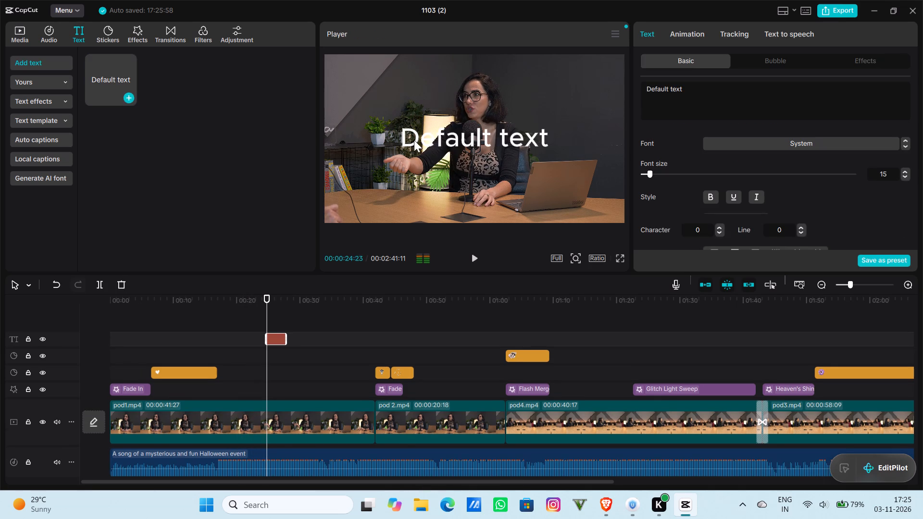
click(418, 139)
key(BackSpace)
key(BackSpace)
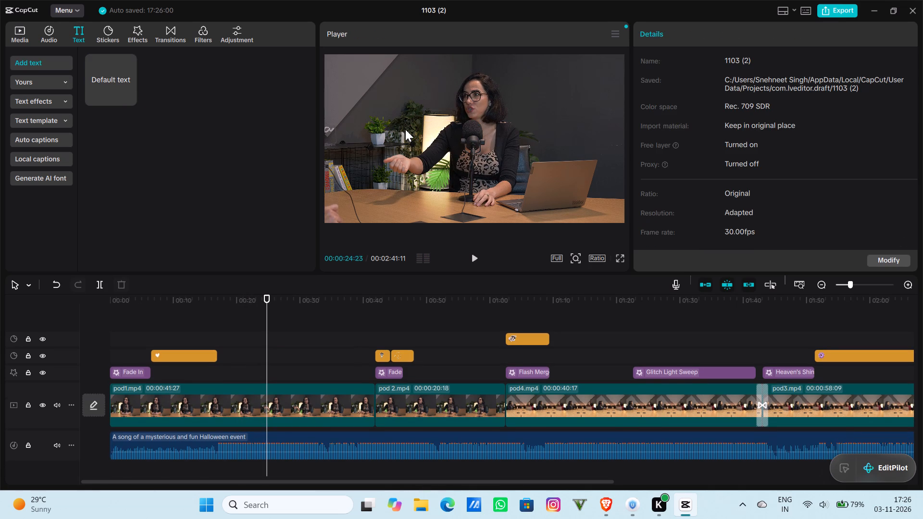
Trim off the part of pod1 after 00:00:24:23.
key(w)
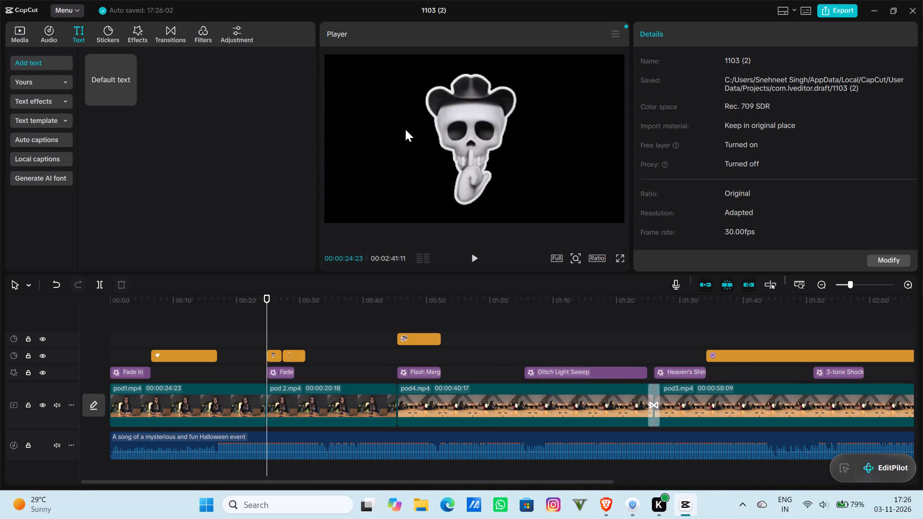
Add the trending Spidersilk Zoom video effect at the start of the timeline, extend it to about 7 seconds and play it.
drag(273, 296, 227, 298)
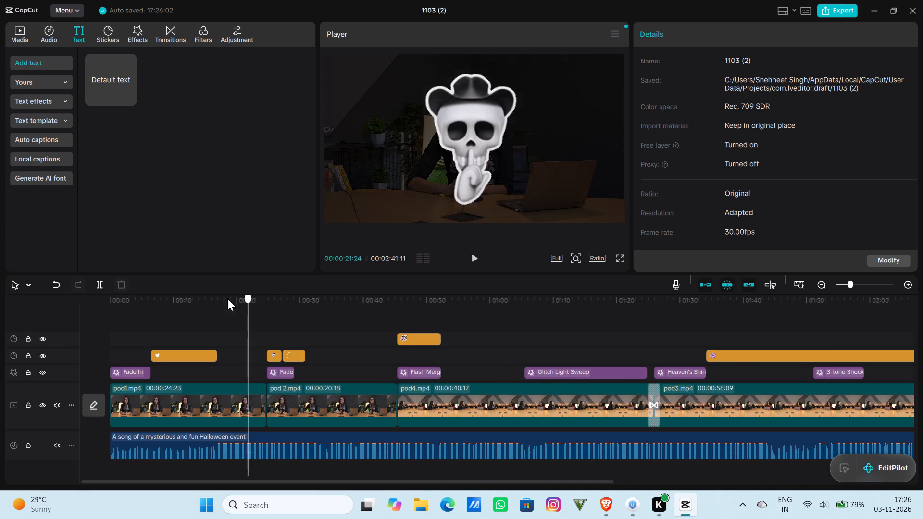
drag(227, 298, 0, 303)
click(25, 162)
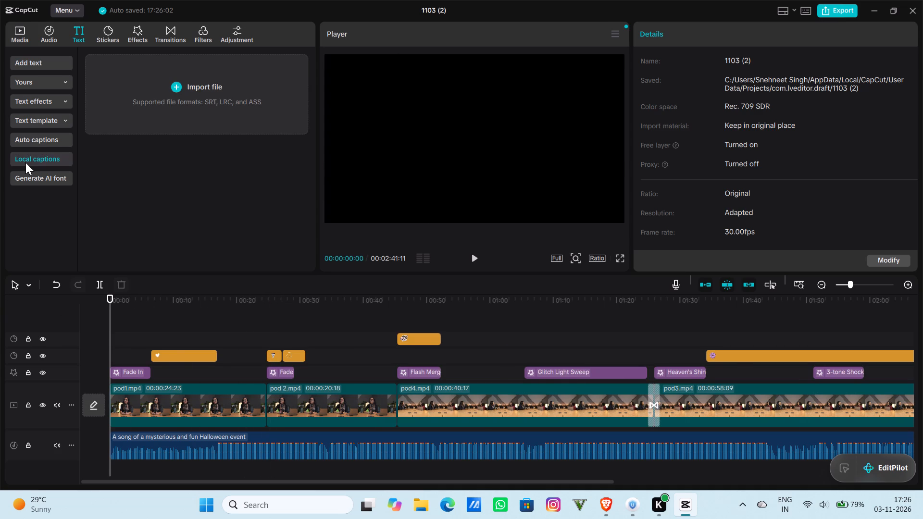
click(31, 146)
click(46, 122)
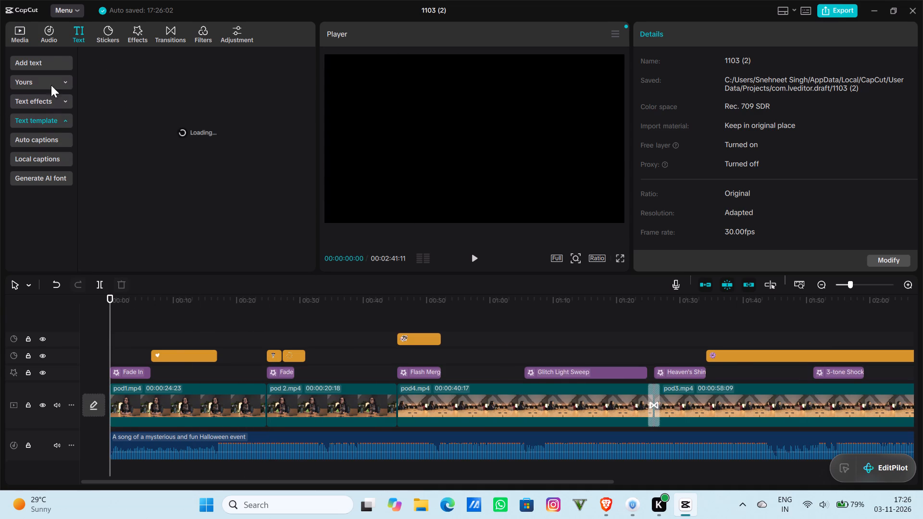
click(144, 34)
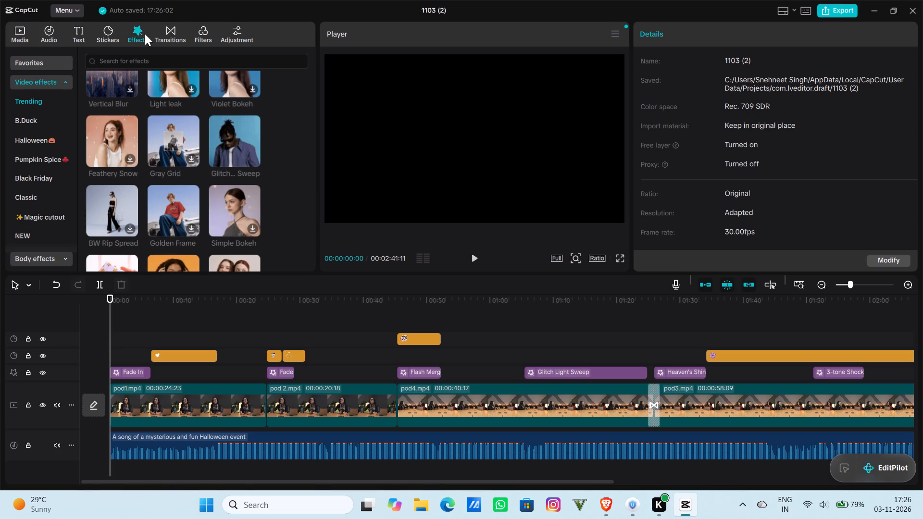
scroll(173, 178, down, 20)
scroll(173, 178, down, 1)
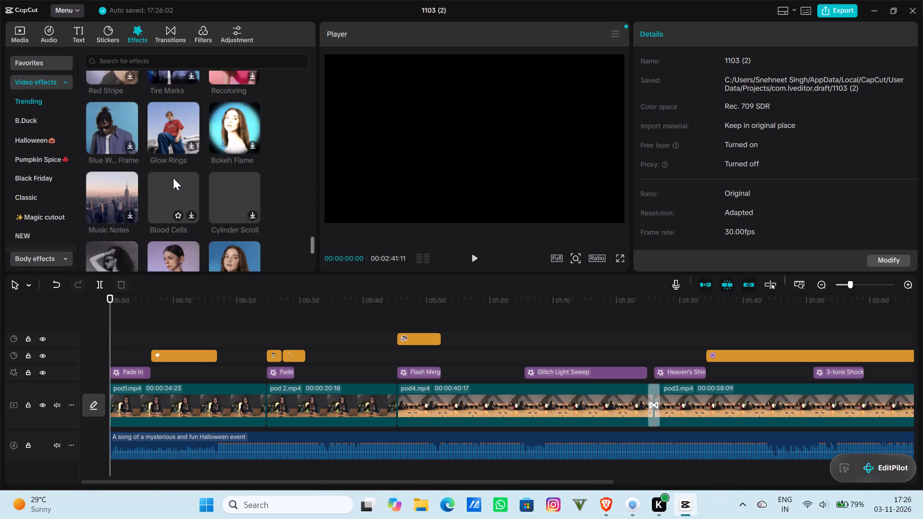
scroll(173, 178, down, 9)
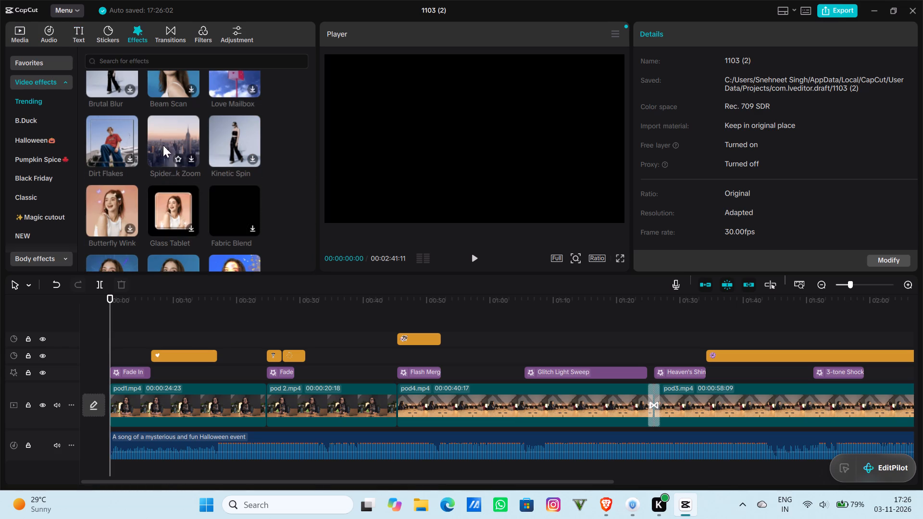
click(189, 158)
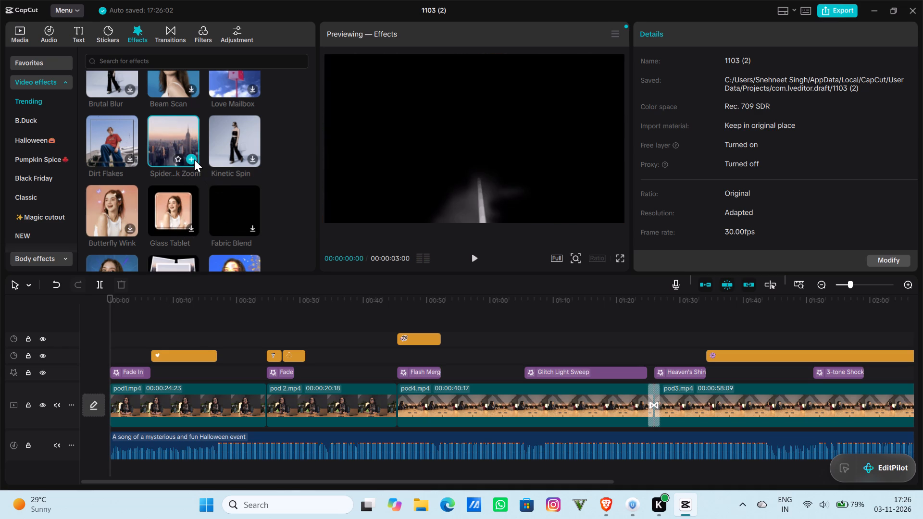
click(190, 155)
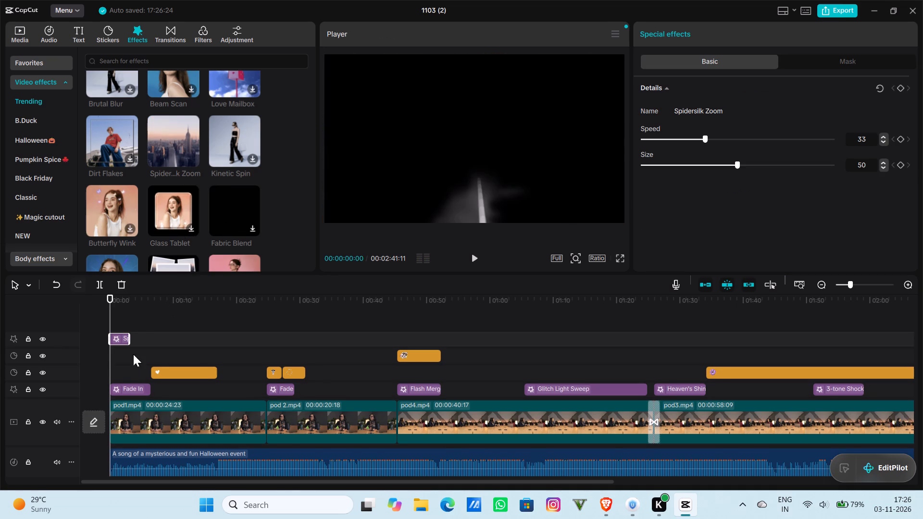
drag(128, 340, 155, 346)
click(472, 264)
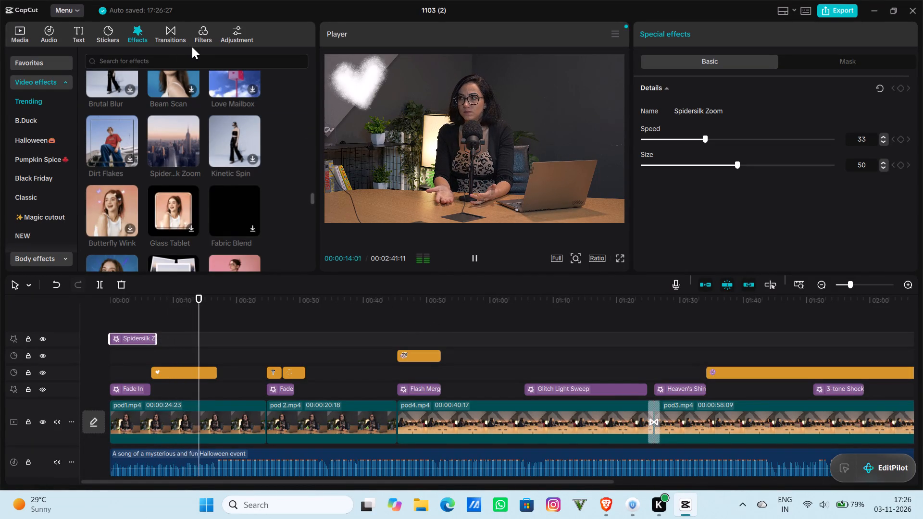
Add the Classic sticker of angry blue eyes over pod1 at 00:00:20:07.
click(107, 36)
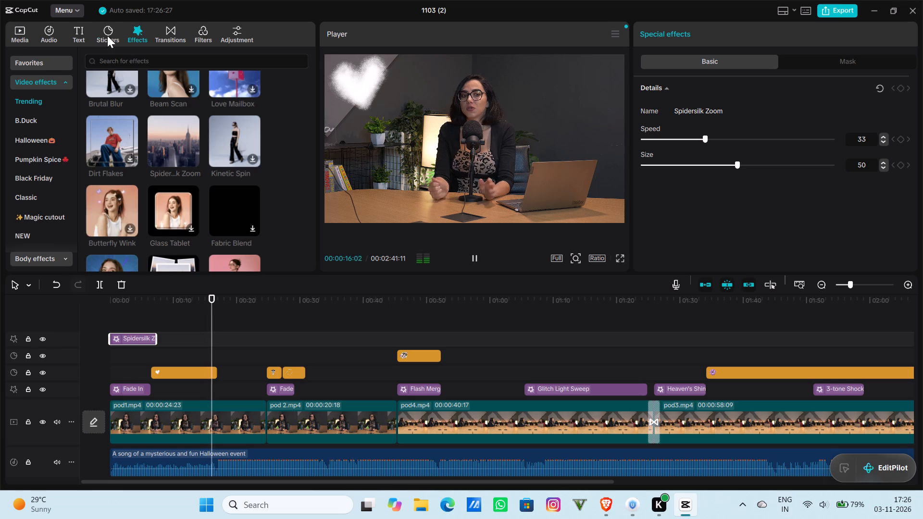
scroll(182, 153, down, 3)
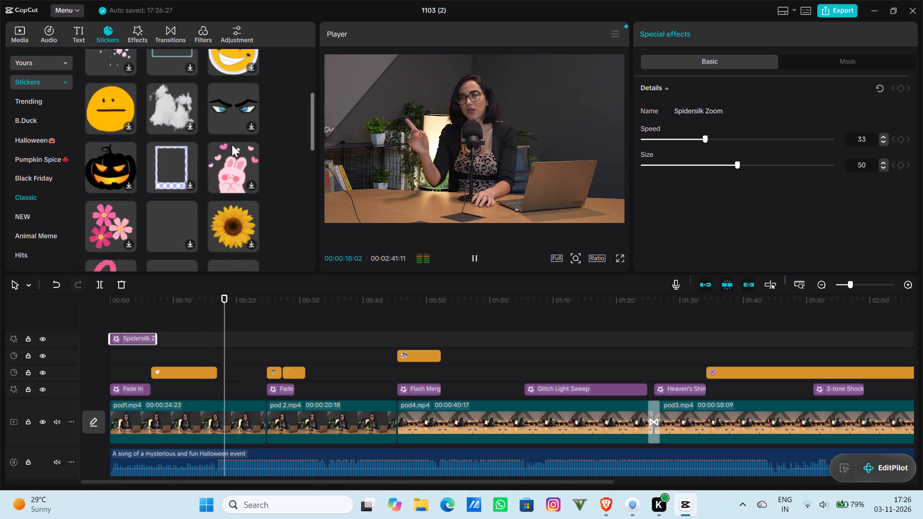
click(252, 127)
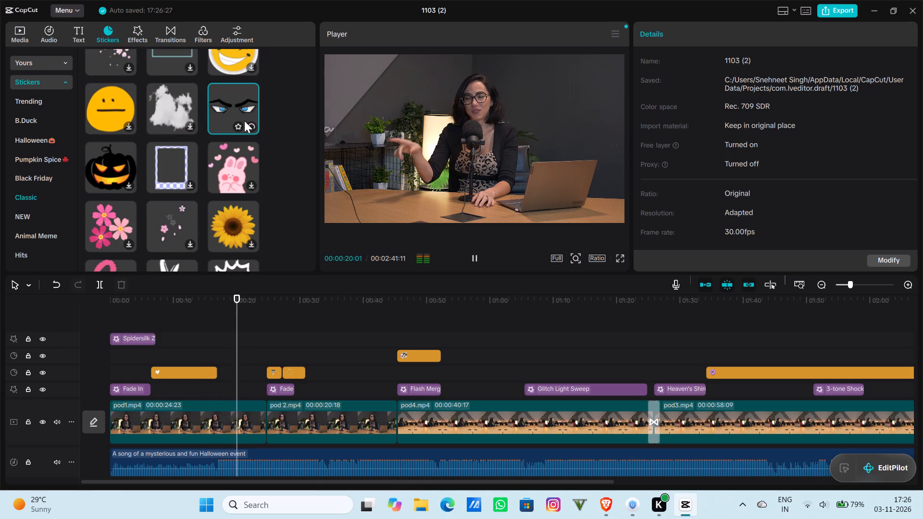
drag(472, 143, 471, 141)
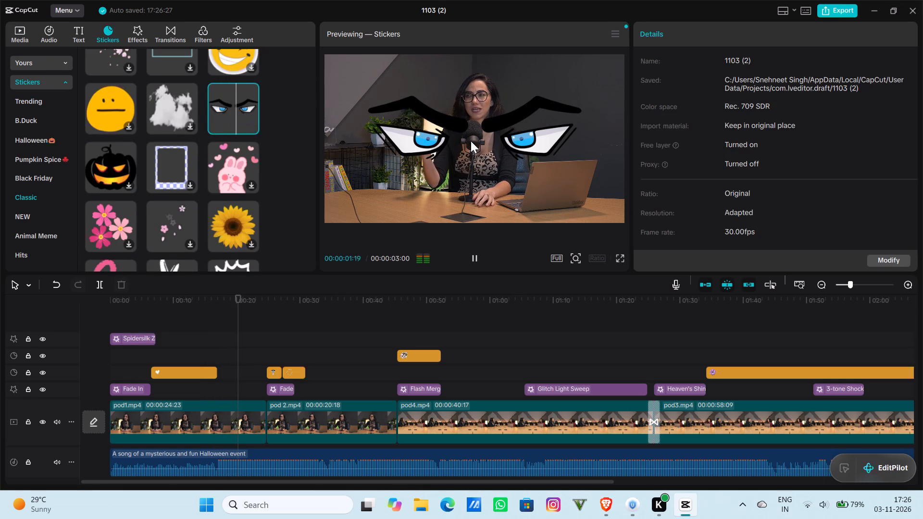
drag(471, 141, 473, 123)
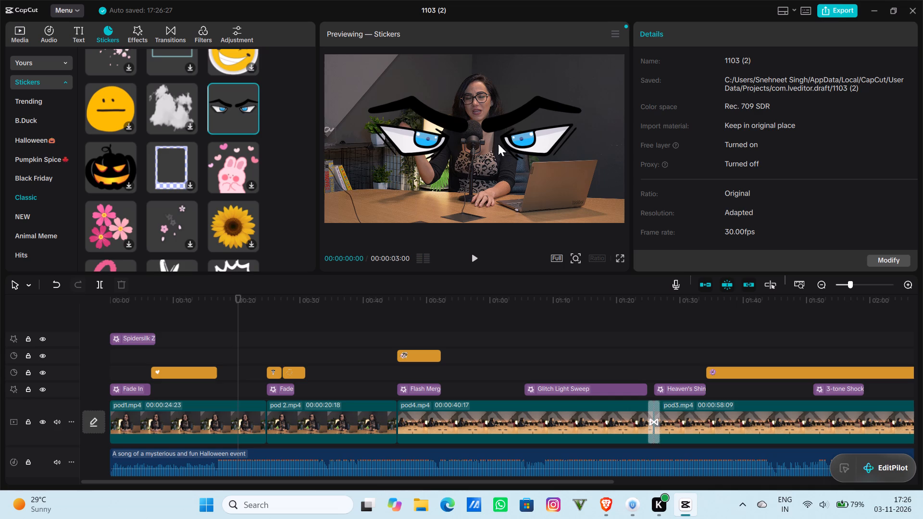
click(251, 125)
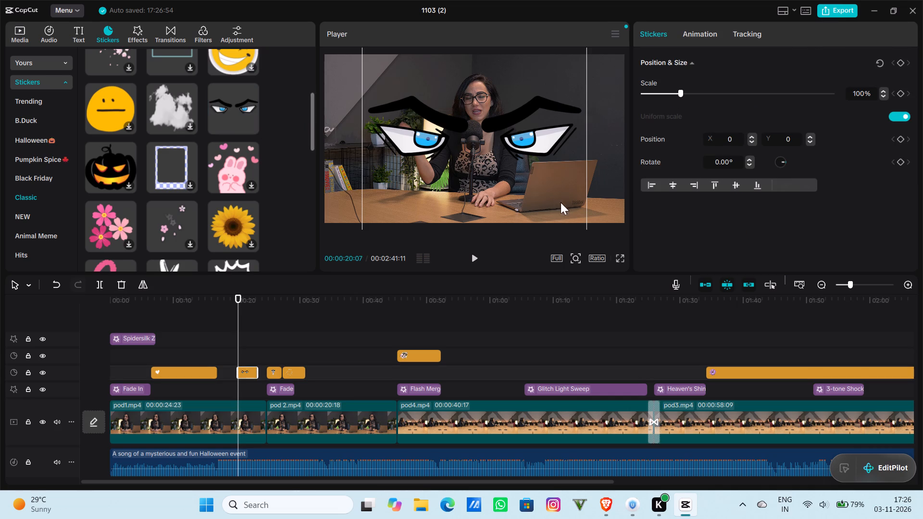
Scale the angry-eyes sticker to 27% and place it on the laptop lid at X 1104, Y -612.
drag(523, 170, 489, 121)
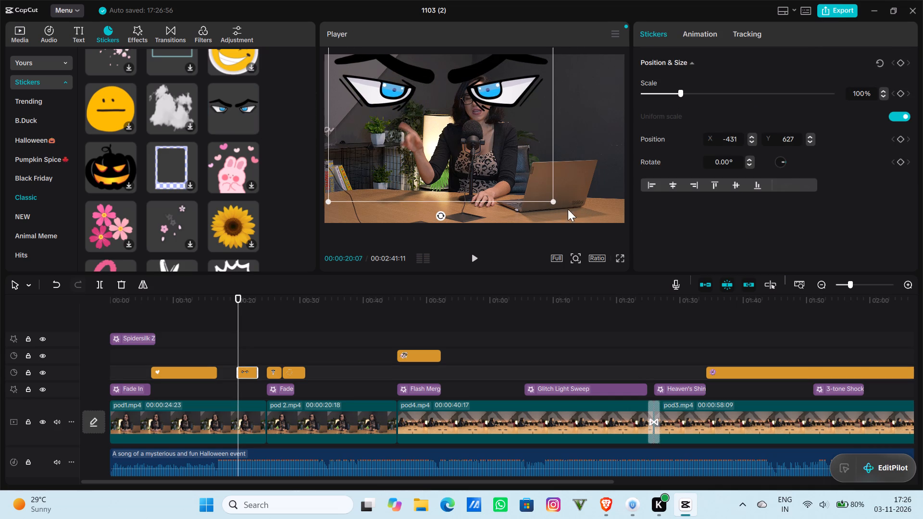
drag(552, 198, 426, 117)
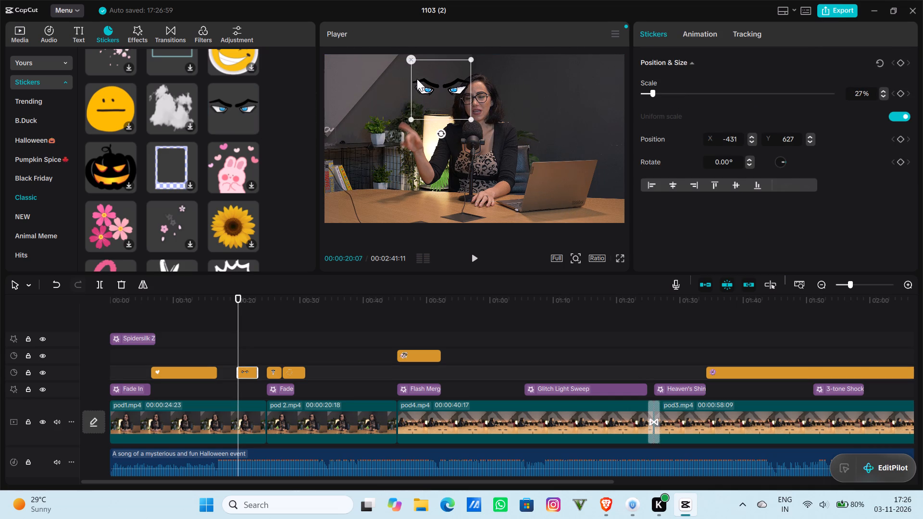
drag(426, 82, 461, 133)
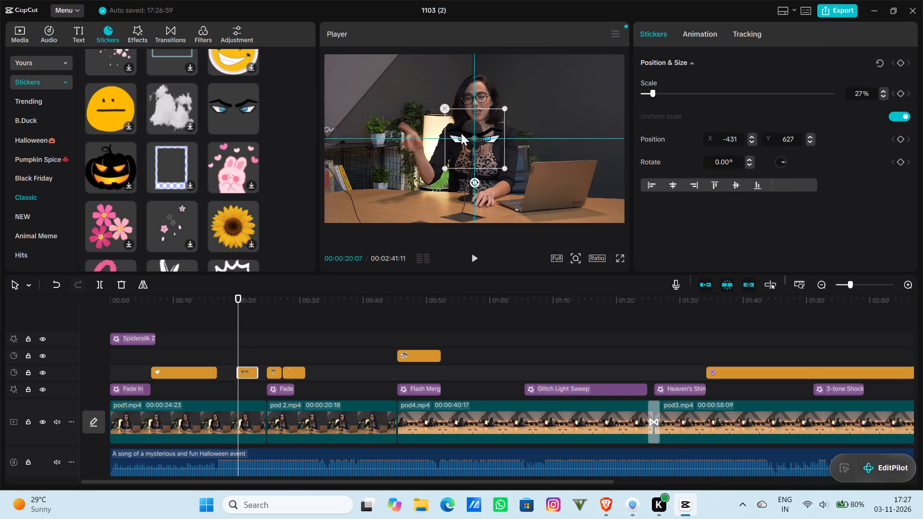
drag(461, 133, 546, 179)
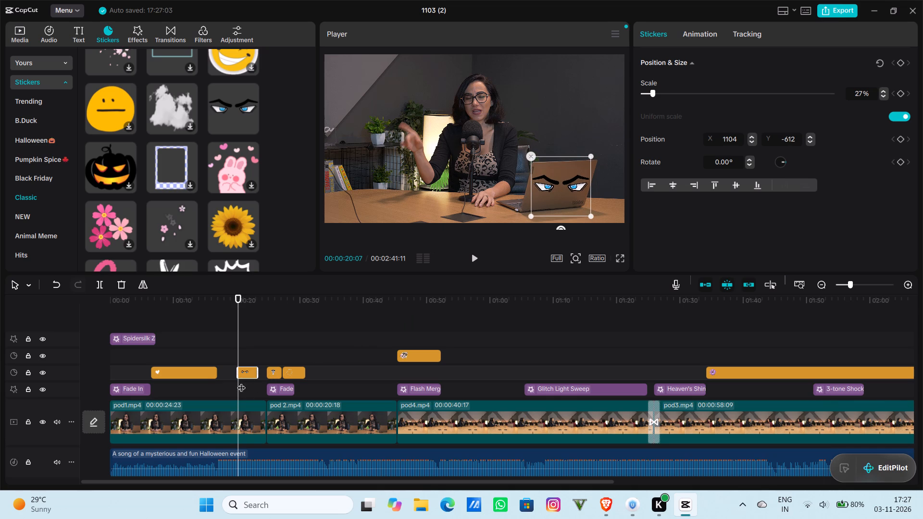
Move the angry-eyes clip up to the cat sticker's track and extend its start back to about 00:00:05.
drag(241, 374, 244, 358)
click(244, 365)
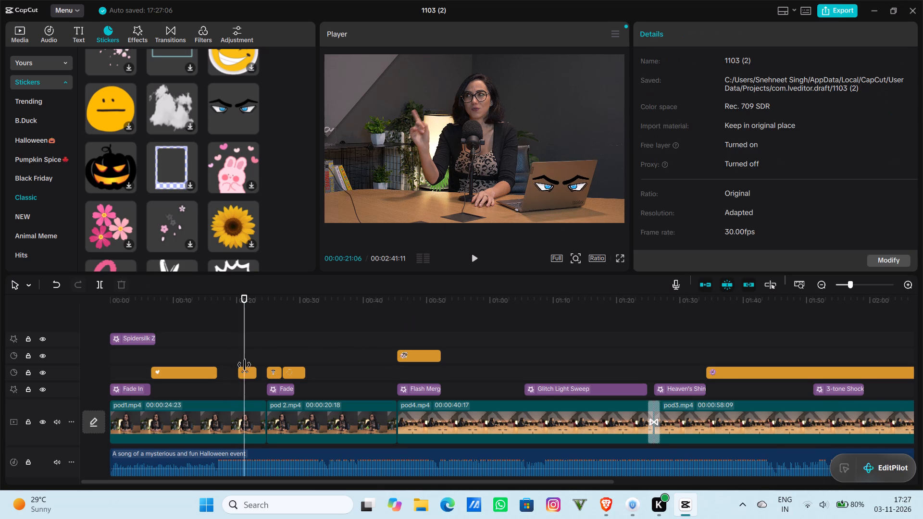
click(244, 376)
drag(244, 376, 243, 358)
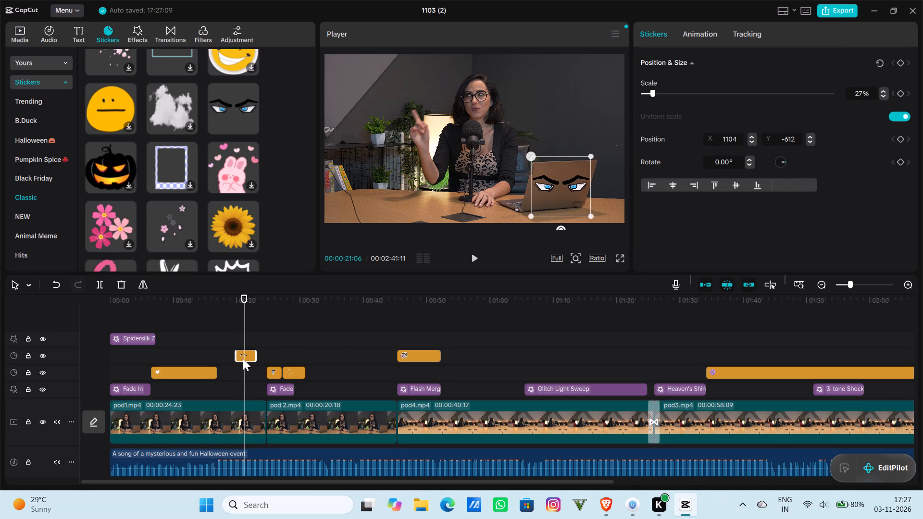
drag(236, 354, 164, 354)
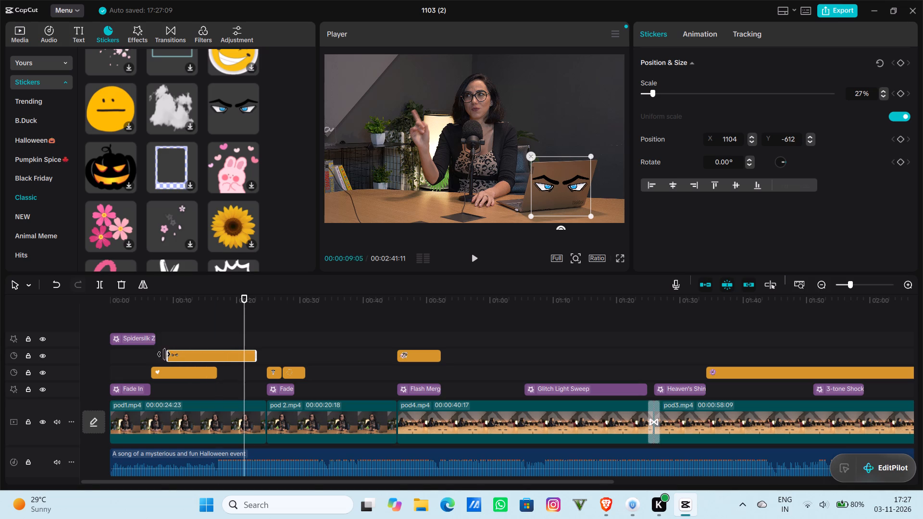
drag(164, 354, 129, 363)
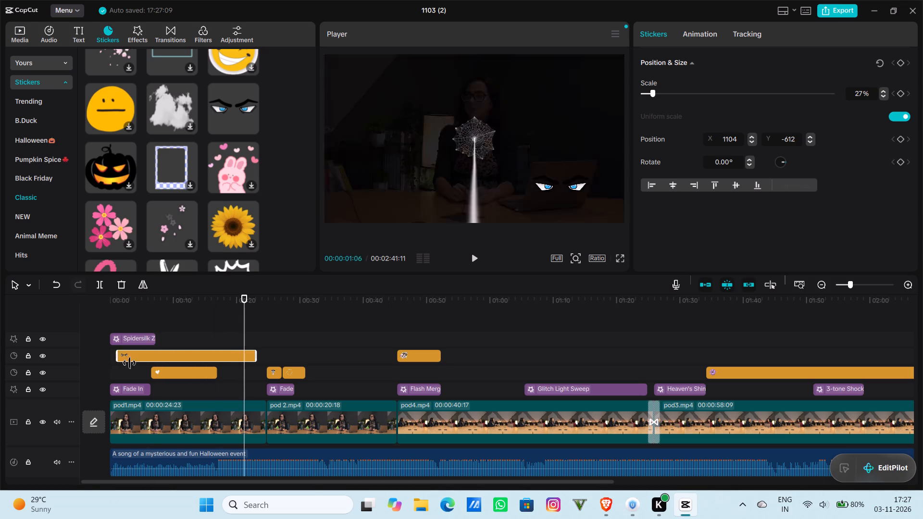
drag(129, 363, 142, 366)
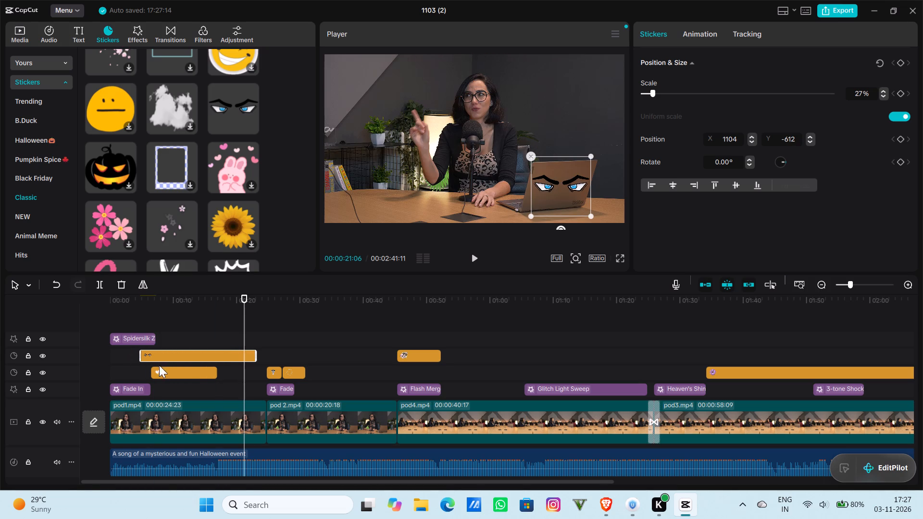
Extend the end of the angry-eyes clip to the start of pod4 at 00:00:45:11.
drag(256, 357, 291, 358)
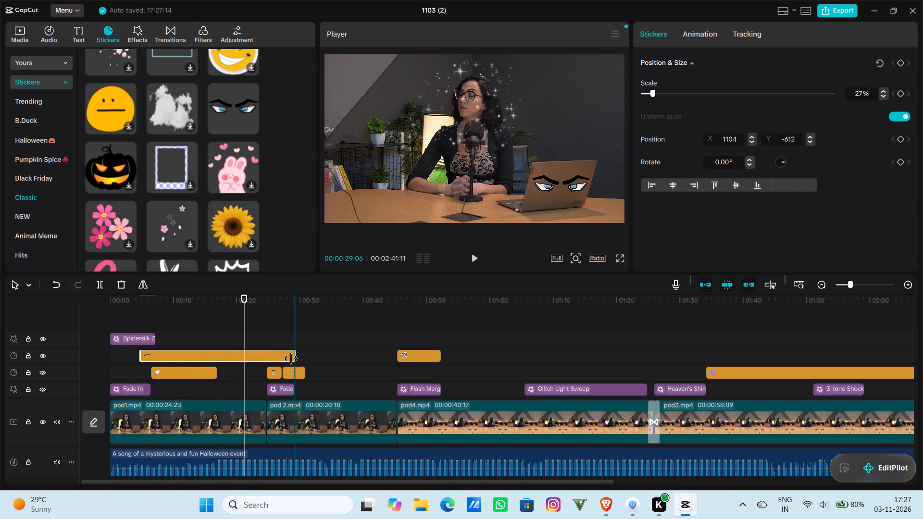
drag(291, 358, 345, 358)
right_drag(329, 363, 344, 364)
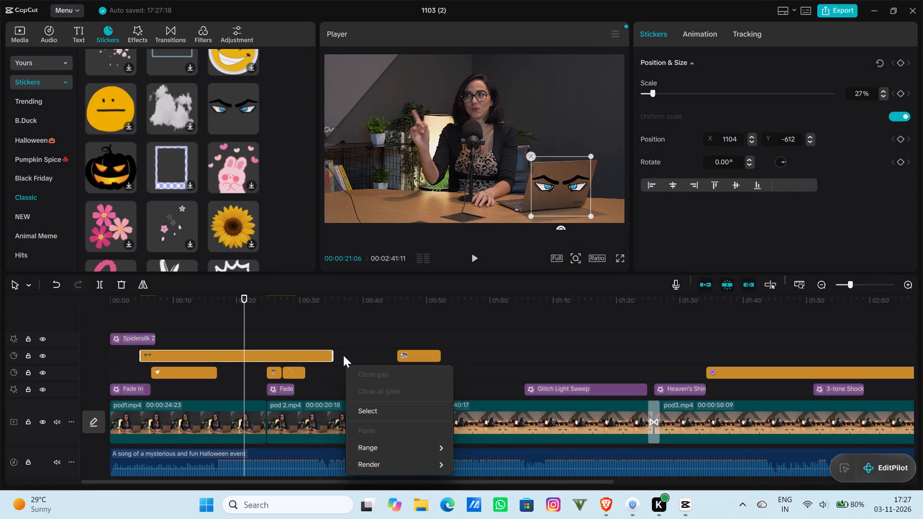
click(328, 352)
drag(329, 352, 348, 358)
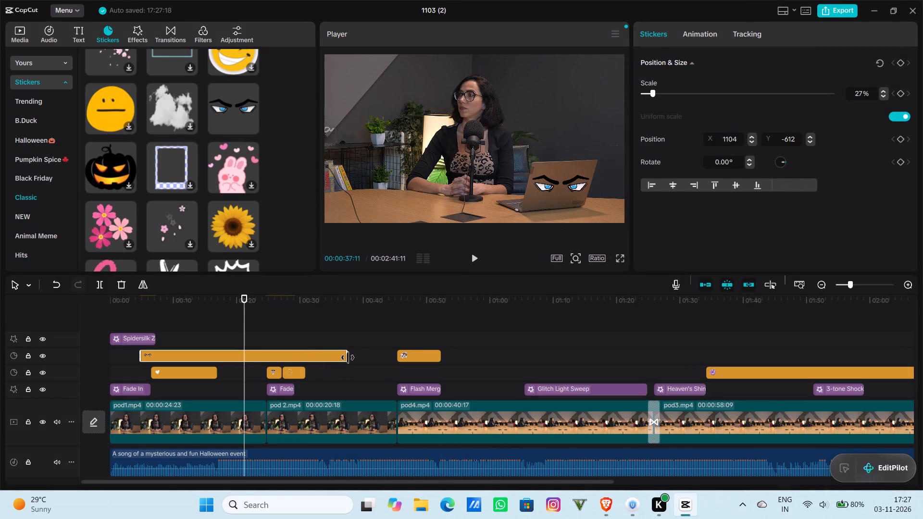
drag(348, 358, 394, 365)
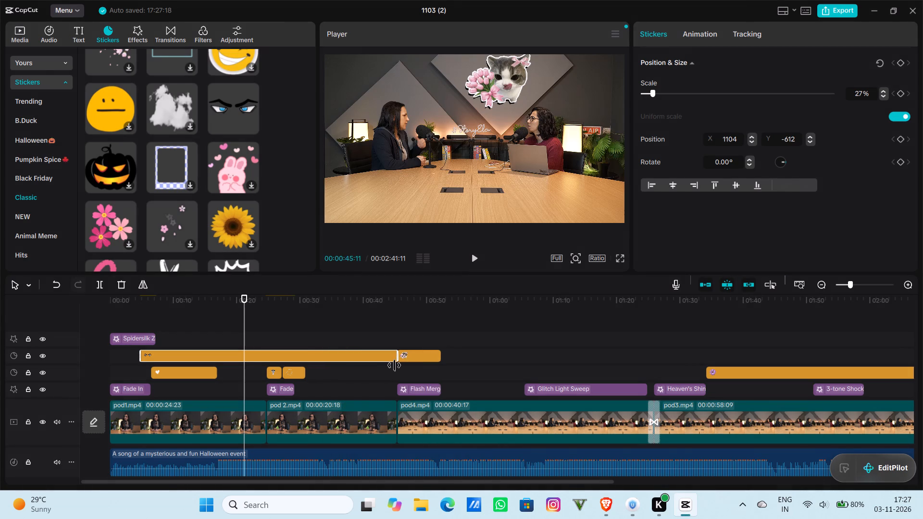
drag(394, 365, 414, 366)
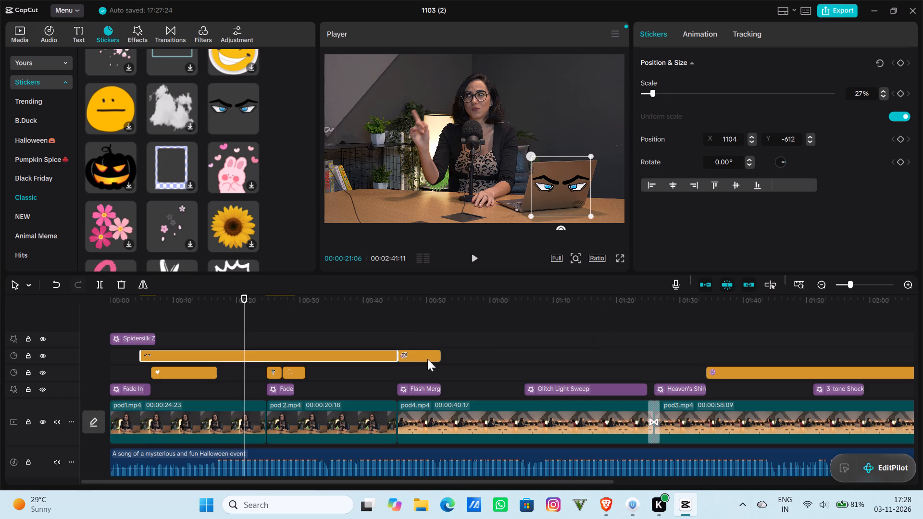
Add a second angry-eyes sticker at the start of pod4, at 00:00:45:11.
click(461, 350)
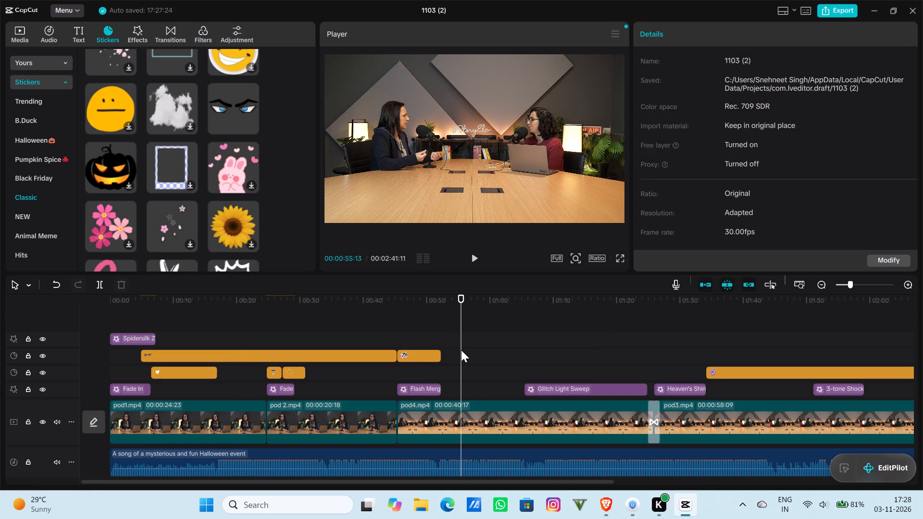
drag(461, 341, 397, 340)
click(229, 114)
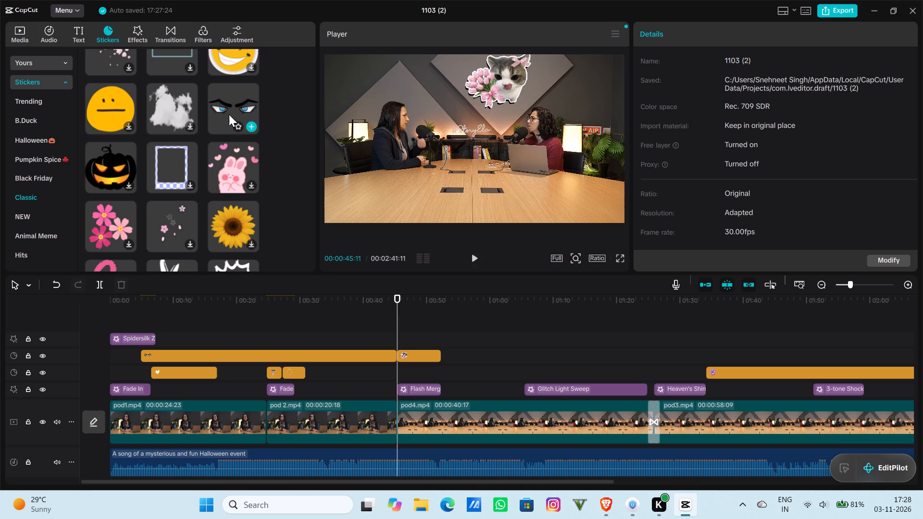
click(248, 124)
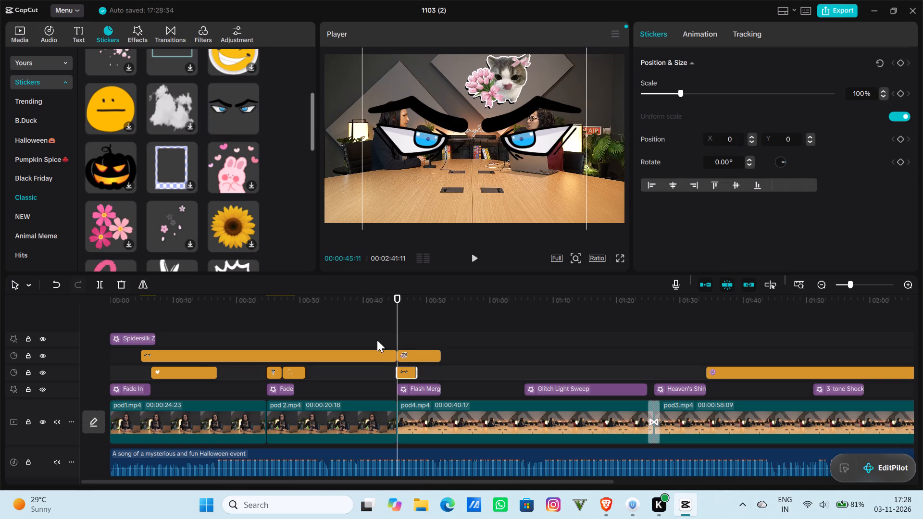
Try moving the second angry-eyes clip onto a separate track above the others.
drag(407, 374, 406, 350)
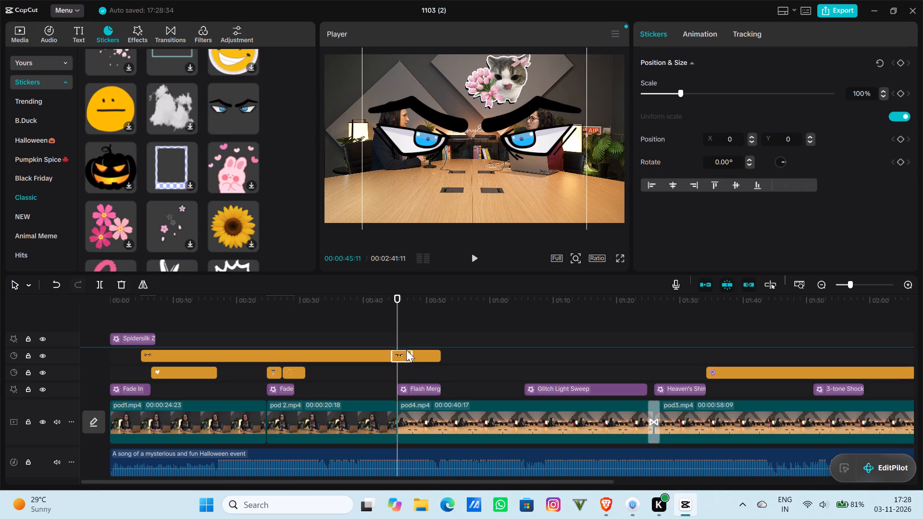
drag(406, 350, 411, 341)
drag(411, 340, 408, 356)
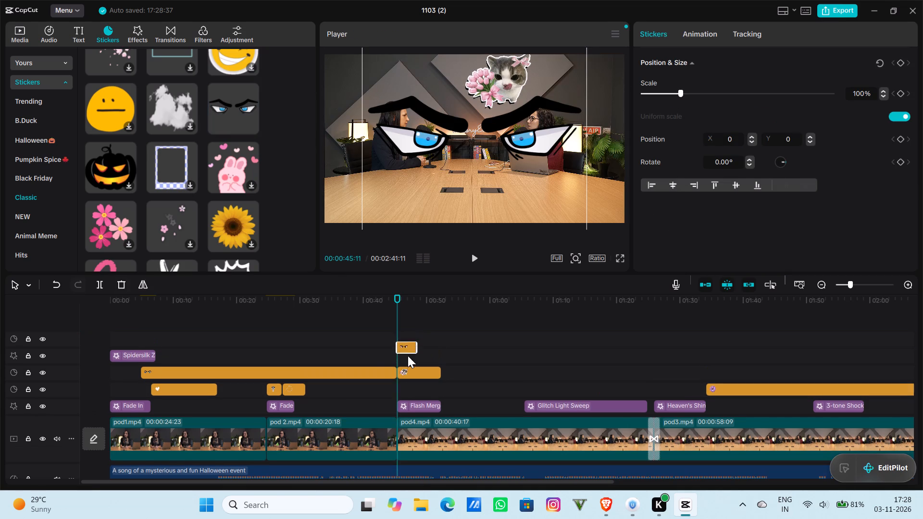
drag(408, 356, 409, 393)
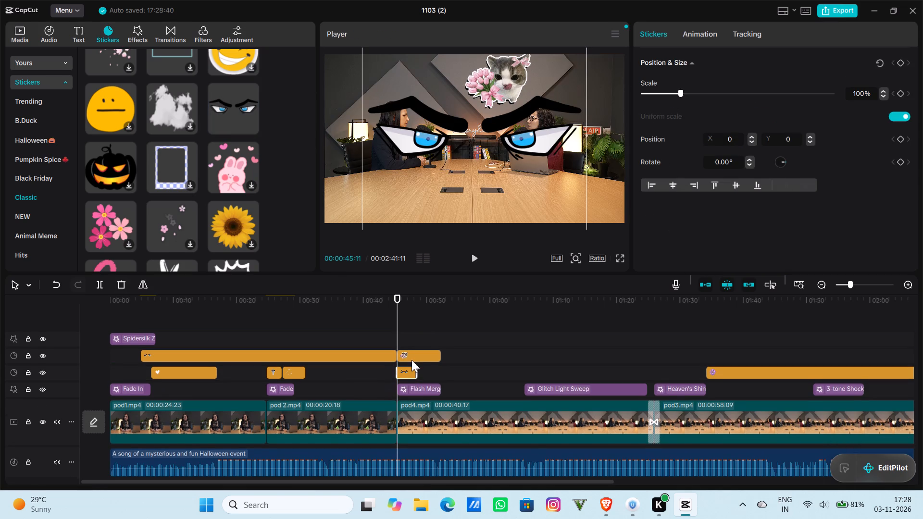
Extend the second angry-eyes clip to about 00:00:52, level with the end of the cat sticker.
drag(415, 374, 437, 378)
Scale the second angry-eyes sticker to 16% and fit it on the laptop lid in pod4 at X 669, Y -243.
drag(567, 221, 510, 158)
drag(528, 188, 526, 188)
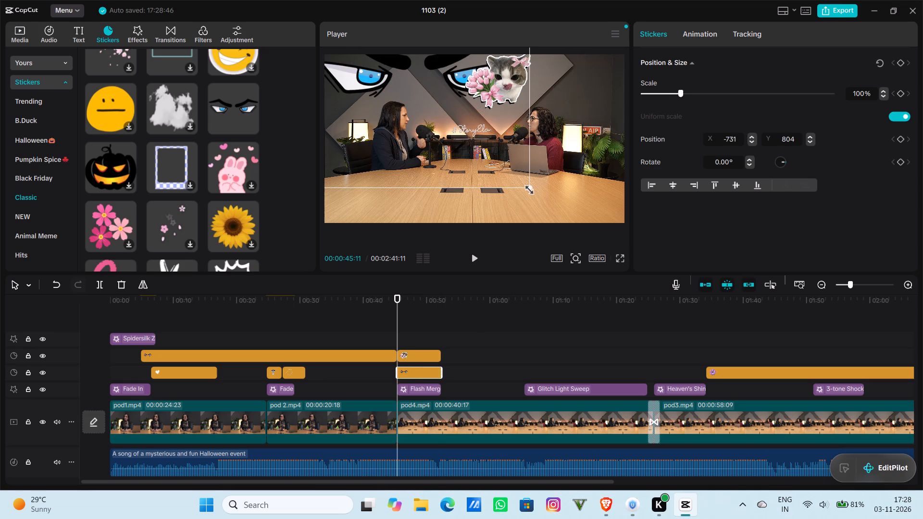
drag(526, 188, 421, 111)
drag(414, 76, 500, 171)
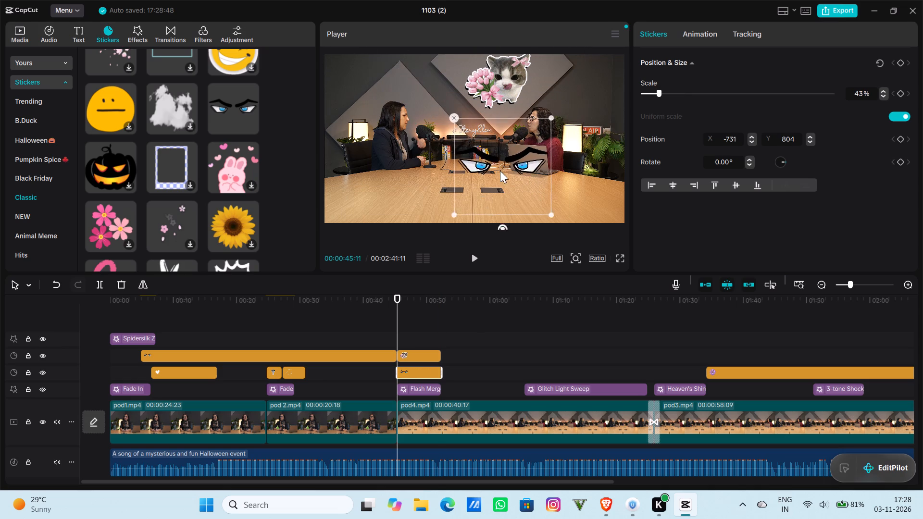
drag(500, 171, 502, 177)
drag(508, 172, 475, 145)
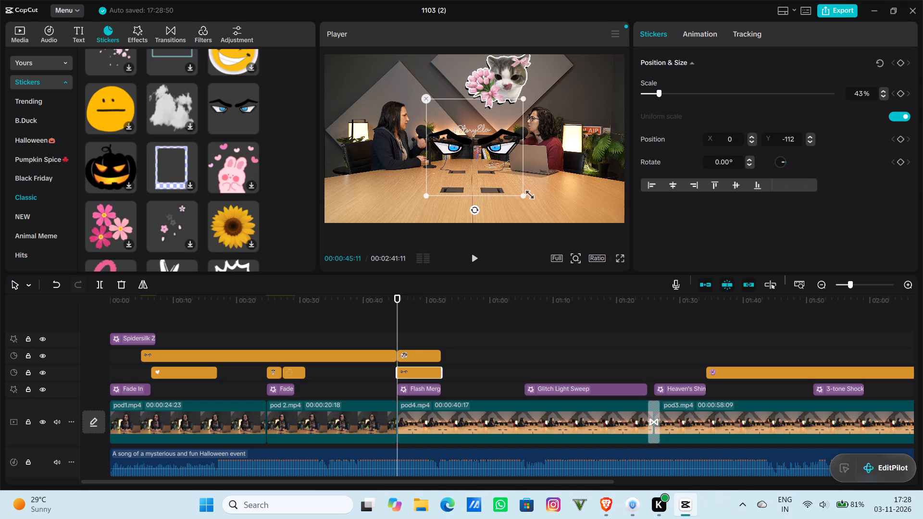
drag(520, 196, 482, 173)
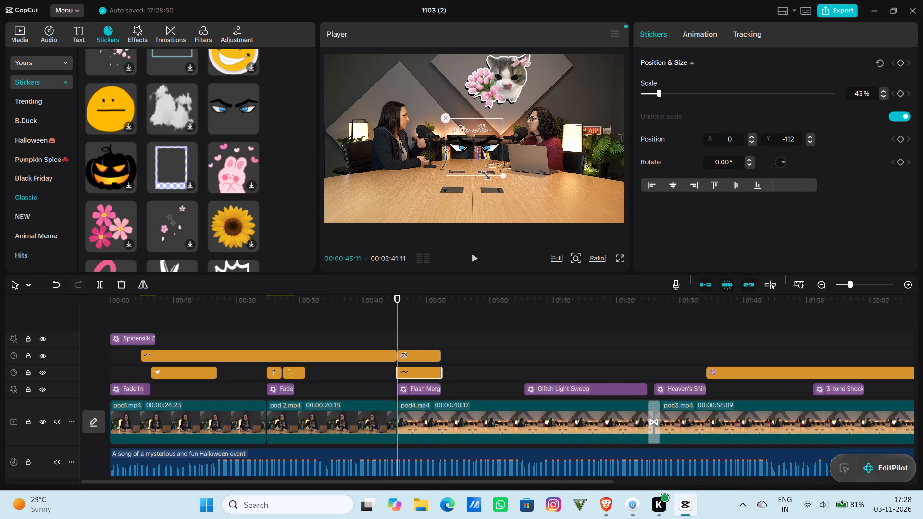
drag(482, 173, 479, 171)
drag(469, 152, 517, 163)
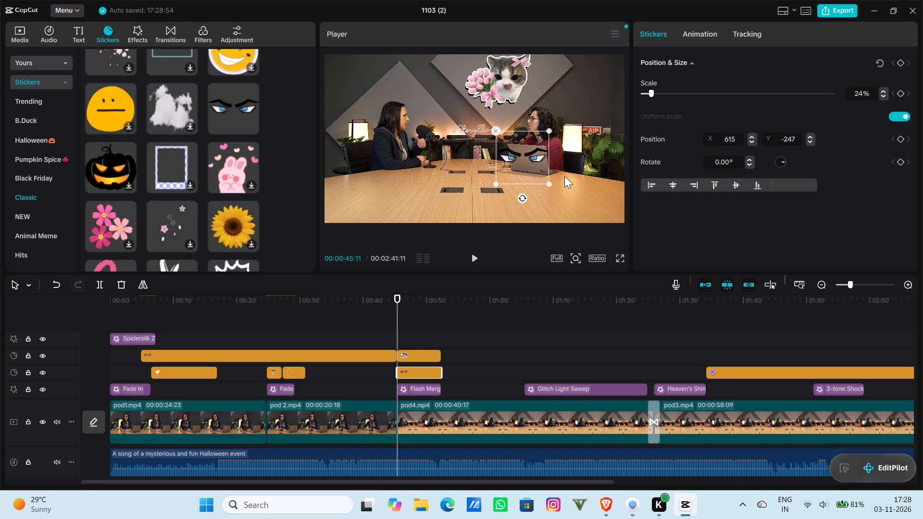
drag(548, 181, 534, 181)
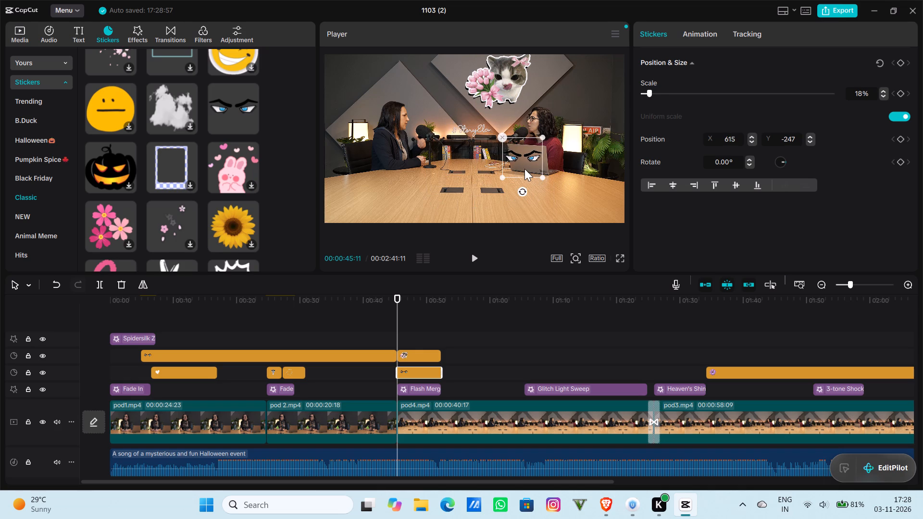
click(524, 167)
drag(540, 170, 536, 170)
drag(544, 172, 539, 172)
click(528, 160)
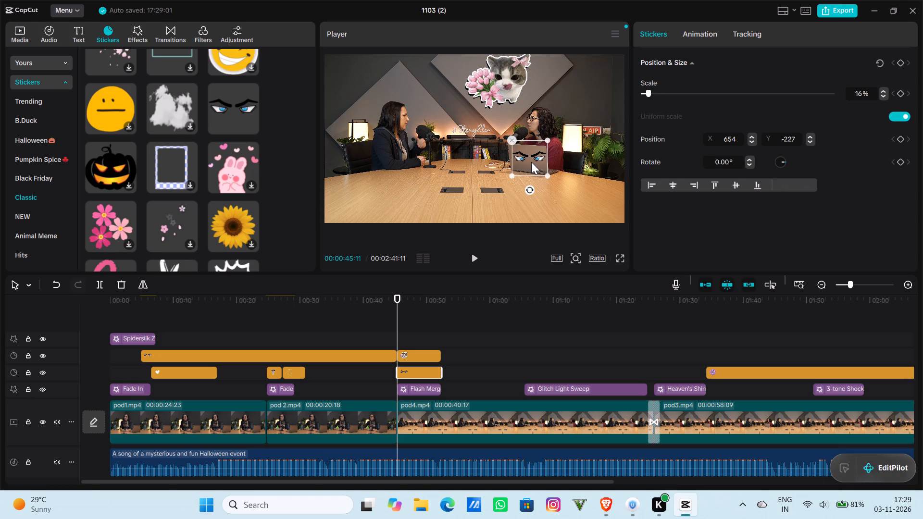
click(530, 160)
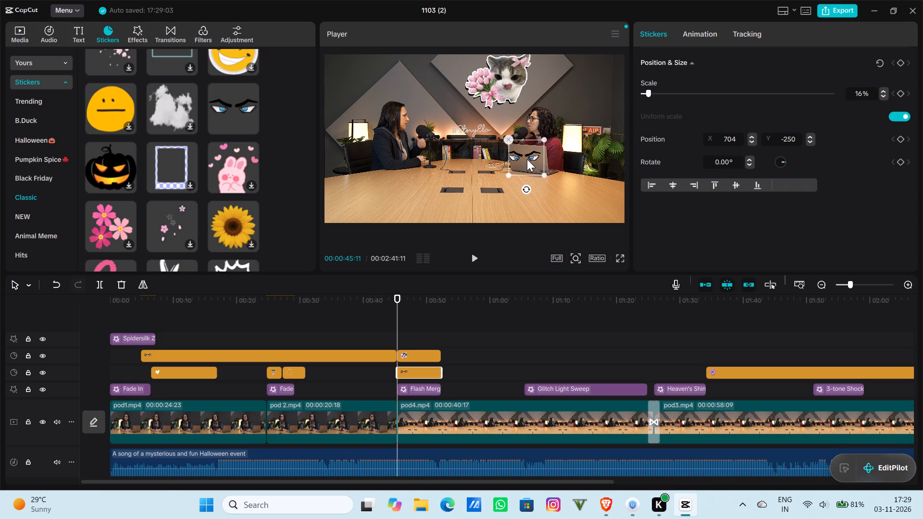
Extend the second angry-eyes clip to about 00:01:33, ending just before the next sticker on its track.
click(426, 370)
click(434, 372)
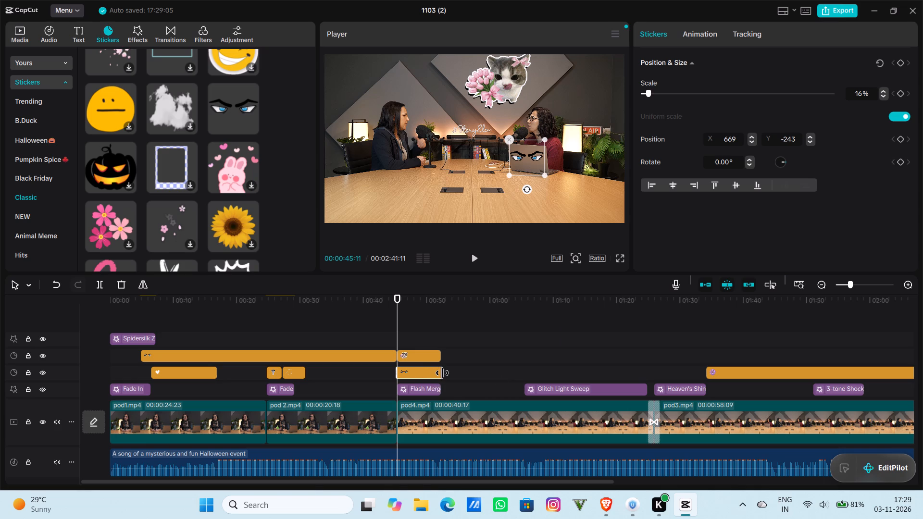
drag(443, 373, 670, 383)
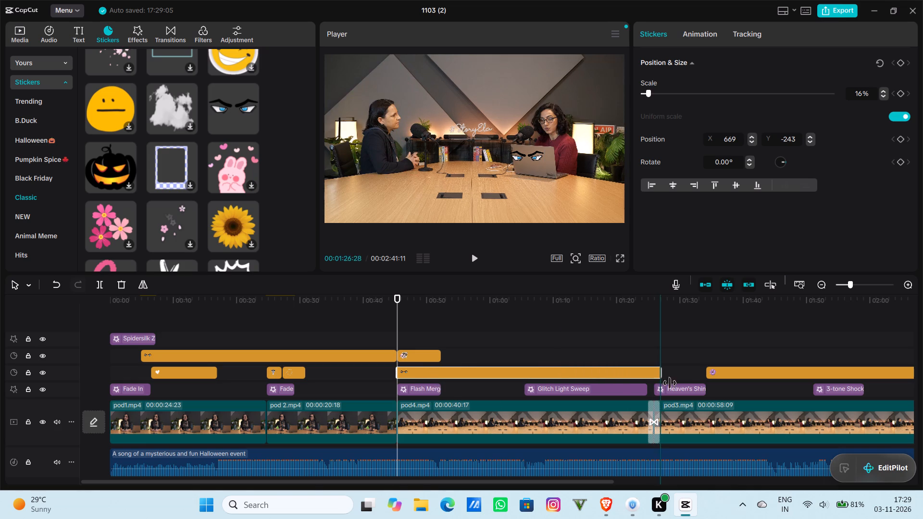
drag(670, 383, 701, 385)
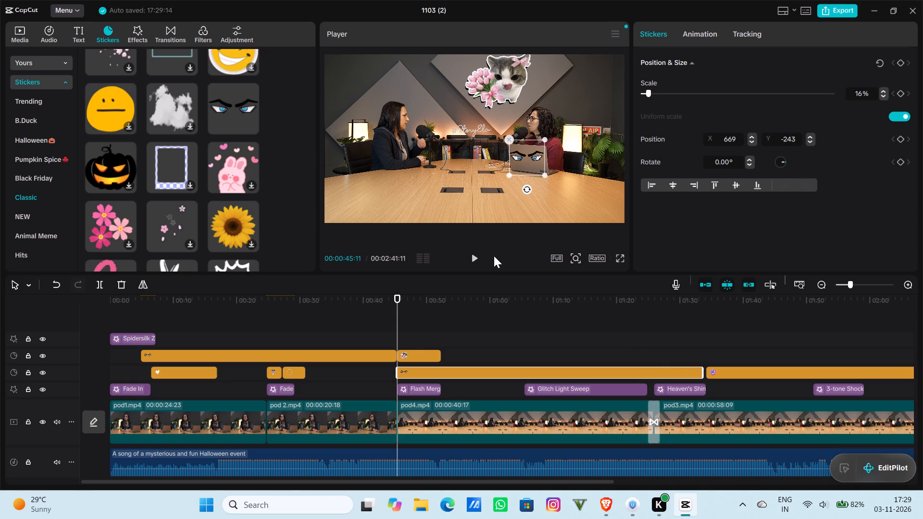
Play back the start of pod4 and the cut from pod1 to pod2 to check the sticker timing.
click(478, 256)
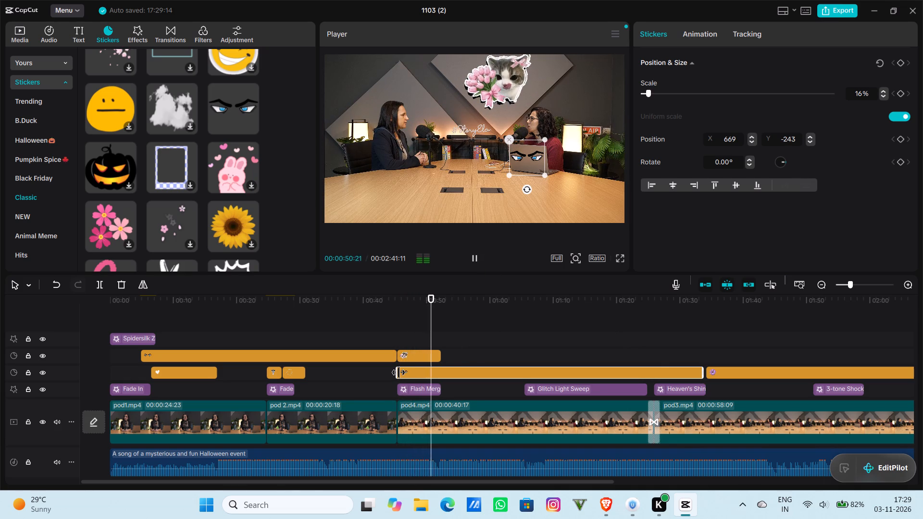
click(501, 348)
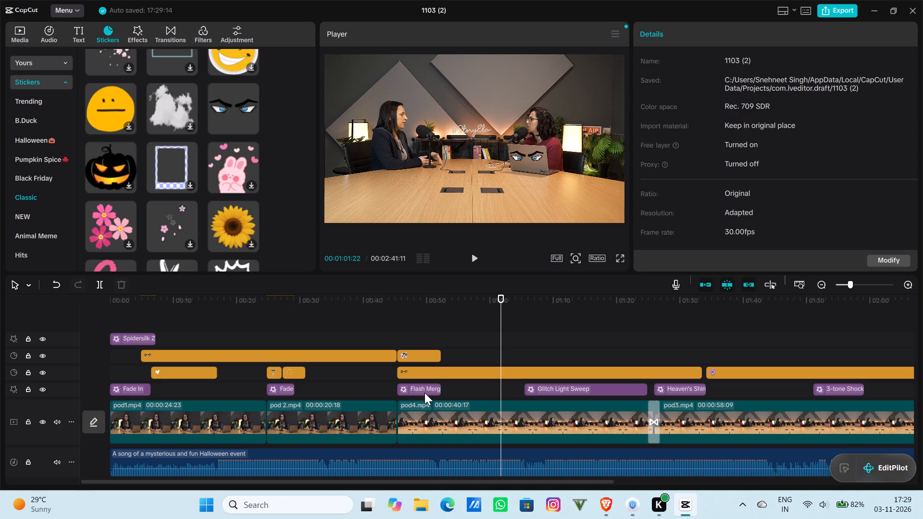
click(424, 390)
click(474, 320)
click(276, 373)
click(475, 257)
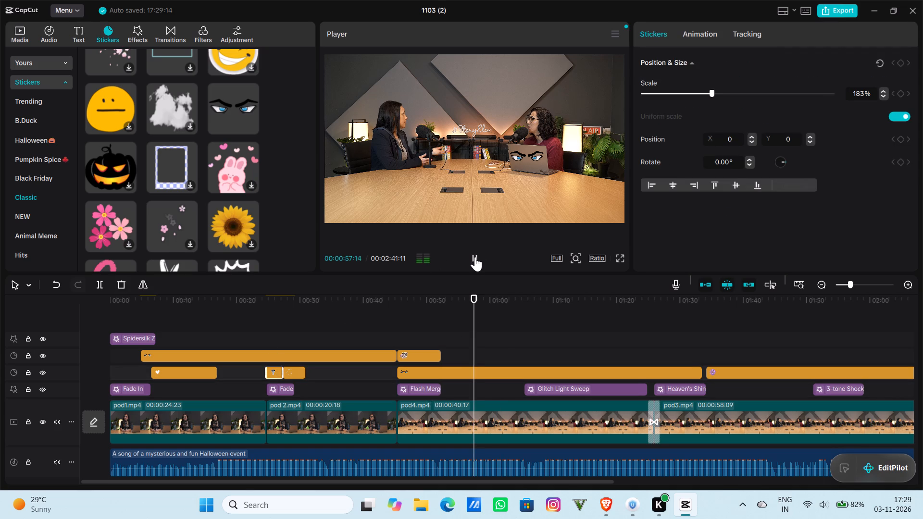
click(257, 295)
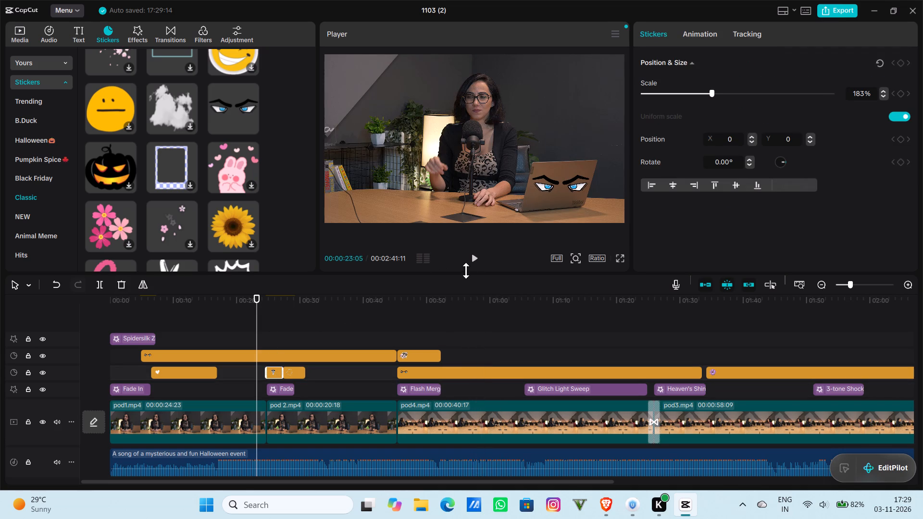
click(470, 260)
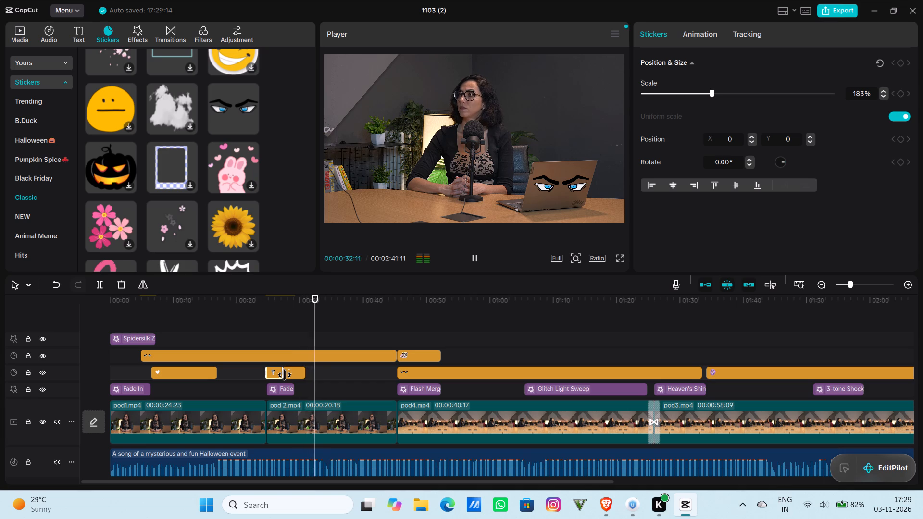
Split the first angry-eyes sticker clip at 00:00:23:23, just before the start of pod2.
click(270, 352)
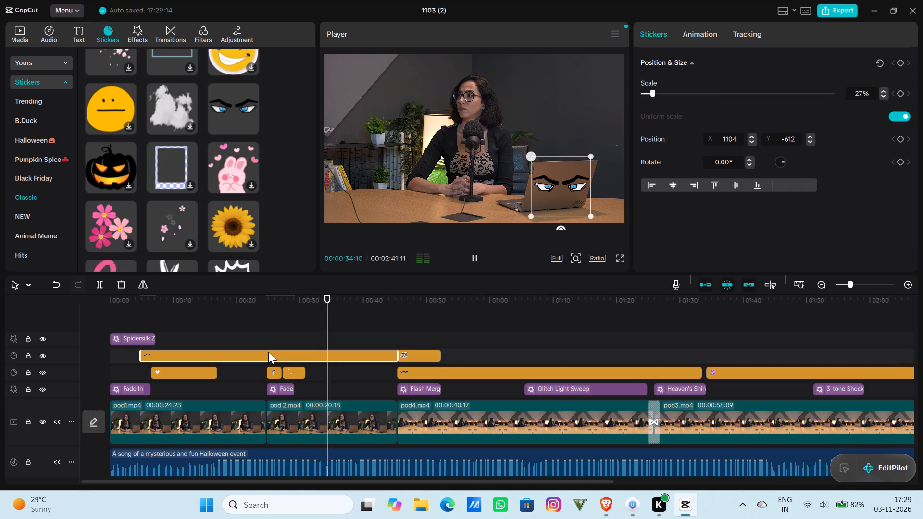
click(268, 352)
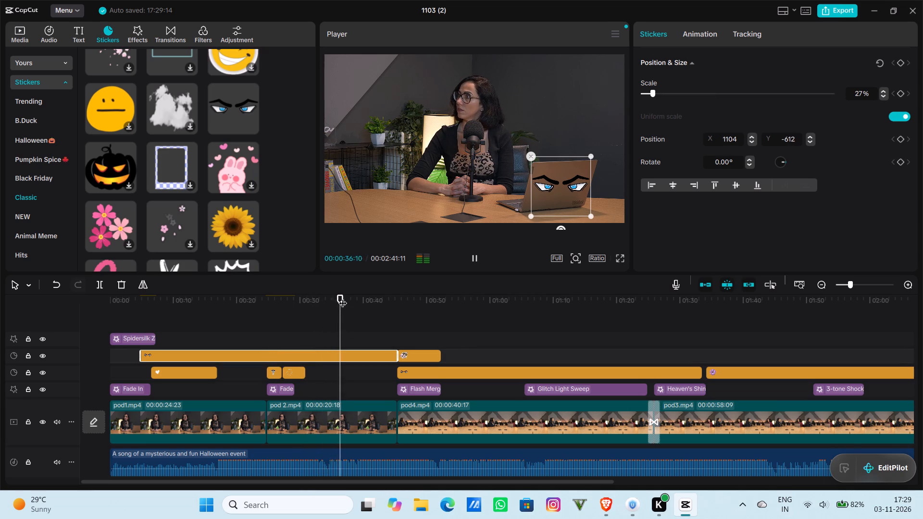
drag(342, 297, 261, 281)
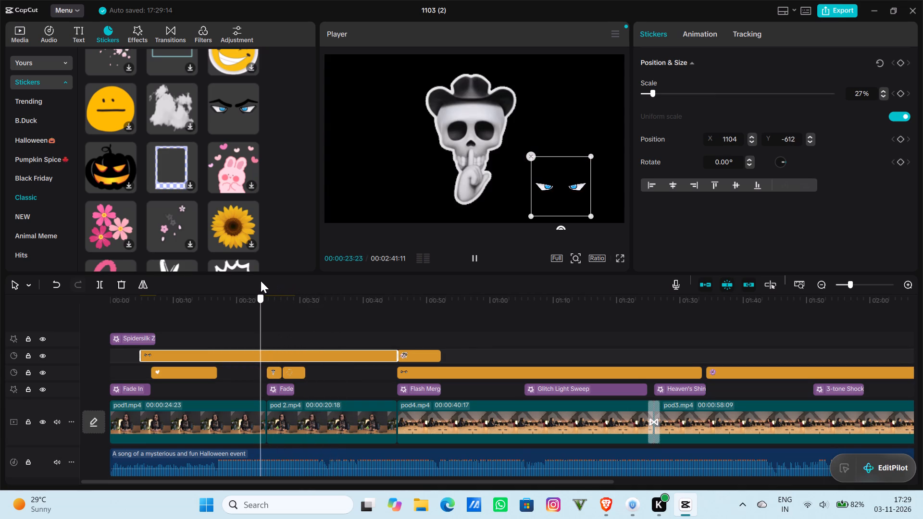
drag(261, 281, 264, 282)
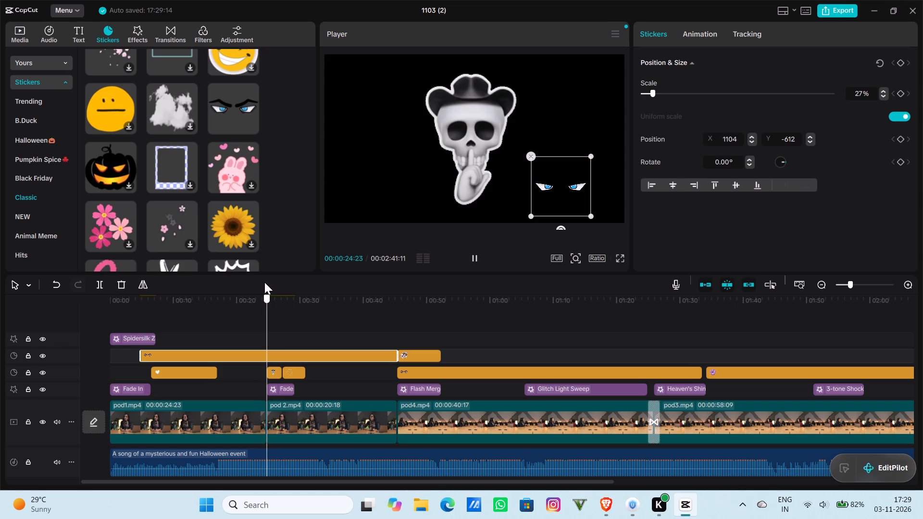
drag(264, 282, 261, 282)
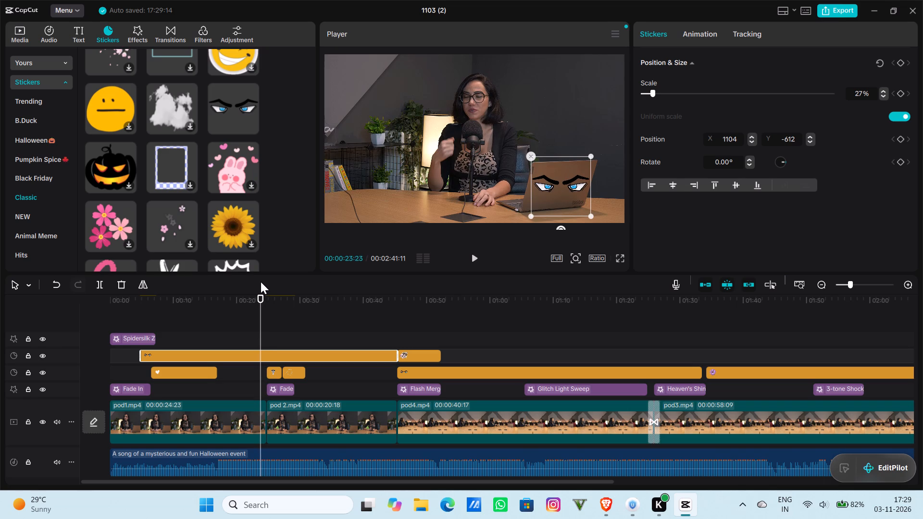
click(102, 284)
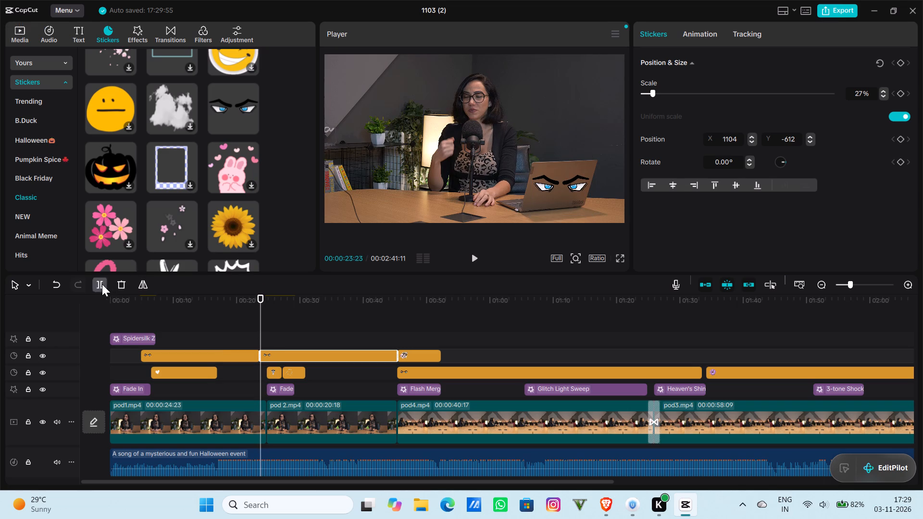
Play back the cut from pod1 to pod2 to check the split angry-eyes sticker against the Fade effect.
click(258, 356)
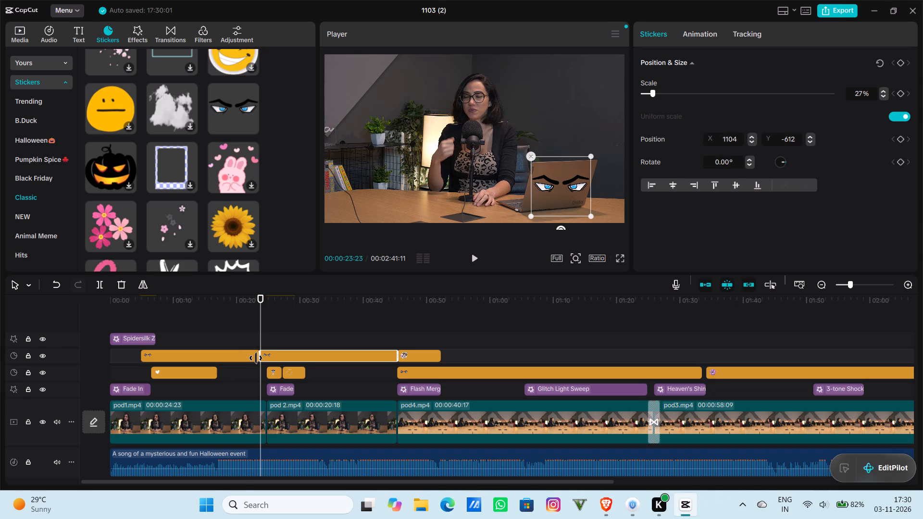
click(256, 358)
click(258, 355)
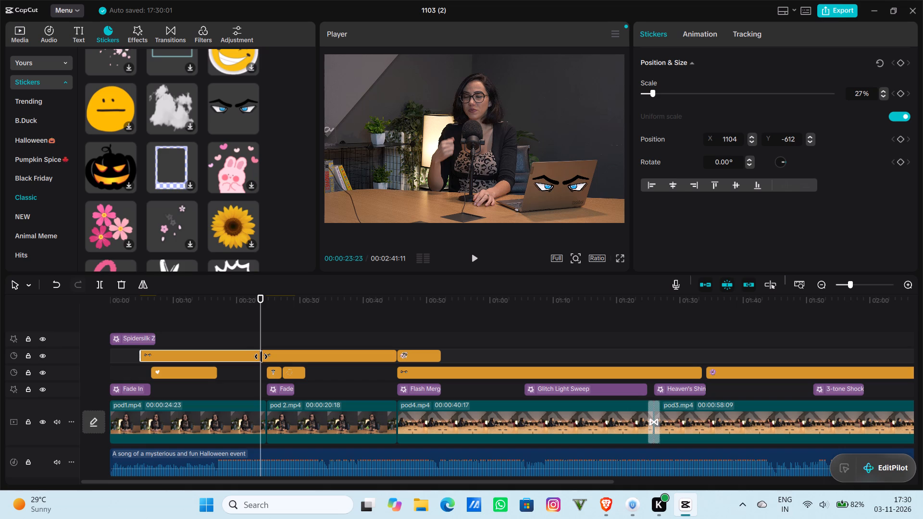
click(293, 339)
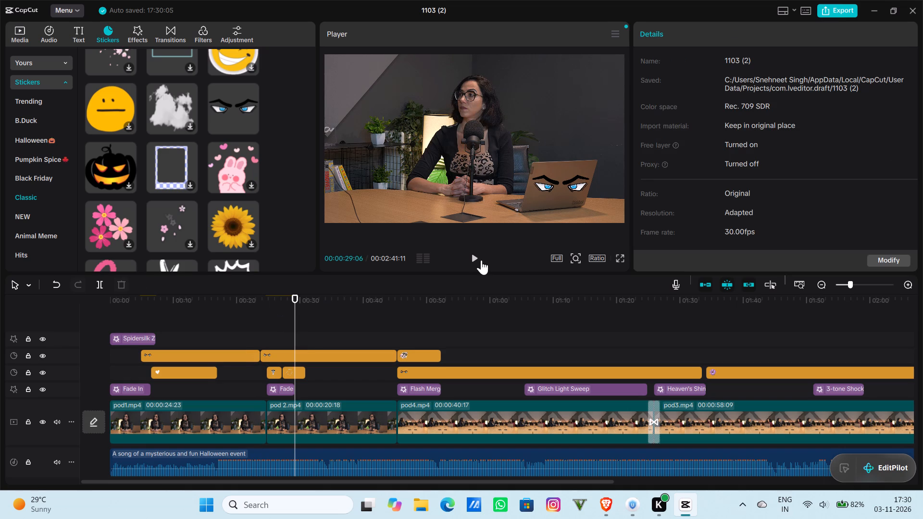
click(478, 258)
drag(300, 298, 243, 294)
click(474, 256)
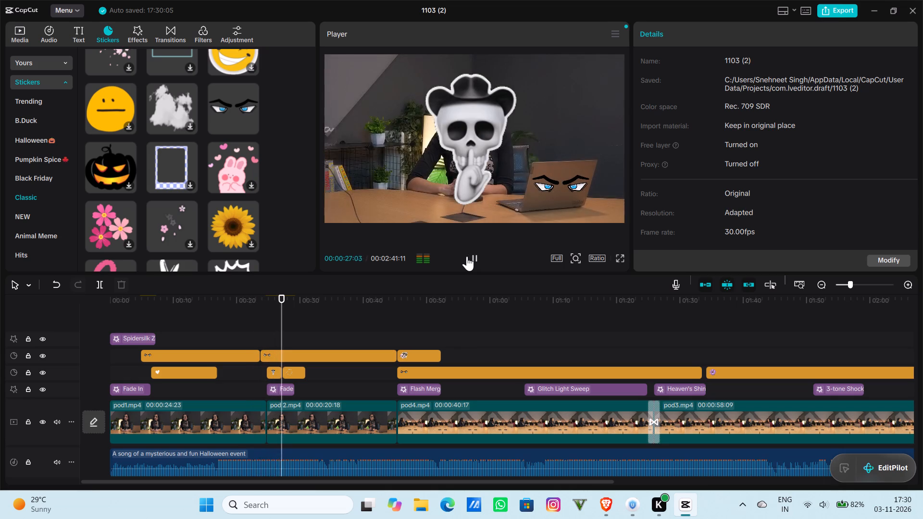
Trim the start of the split angry-eyes clip's second part to 00:00:24:23, level with the start of pod2.
drag(288, 297, 273, 294)
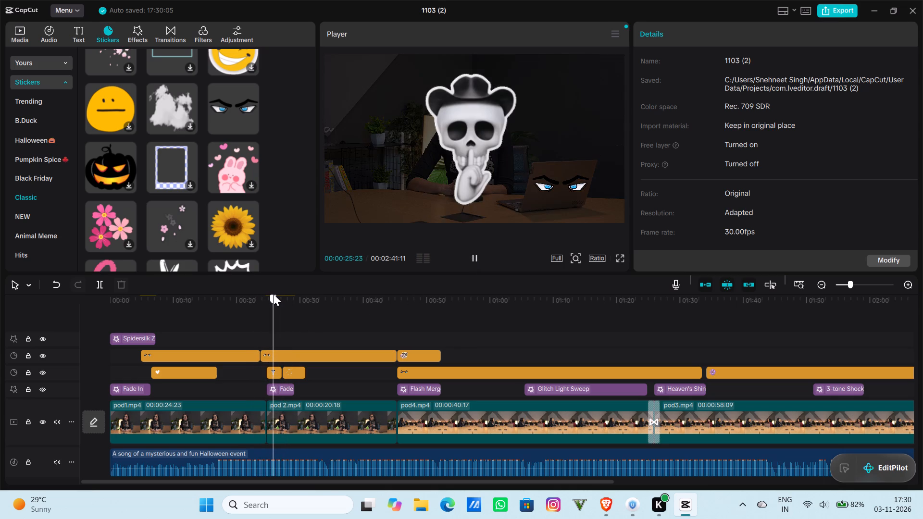
drag(273, 294, 273, 294)
drag(273, 294, 269, 294)
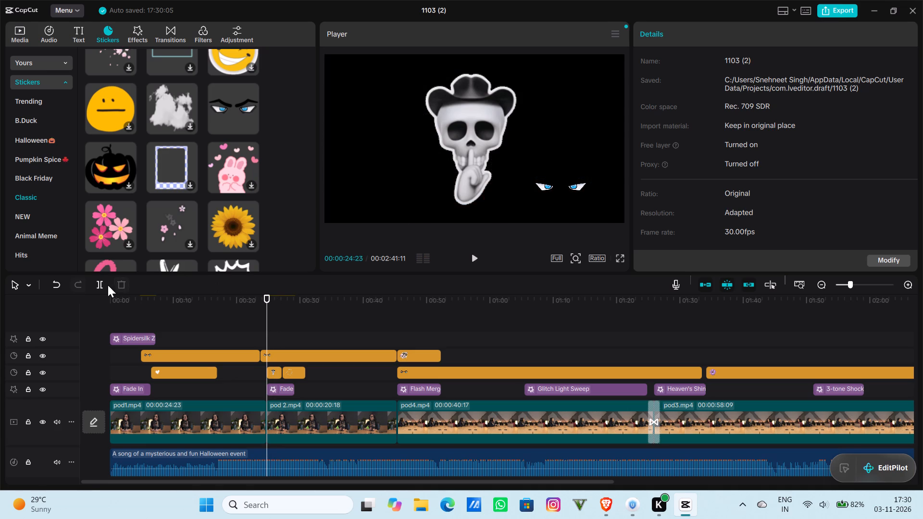
click(100, 284)
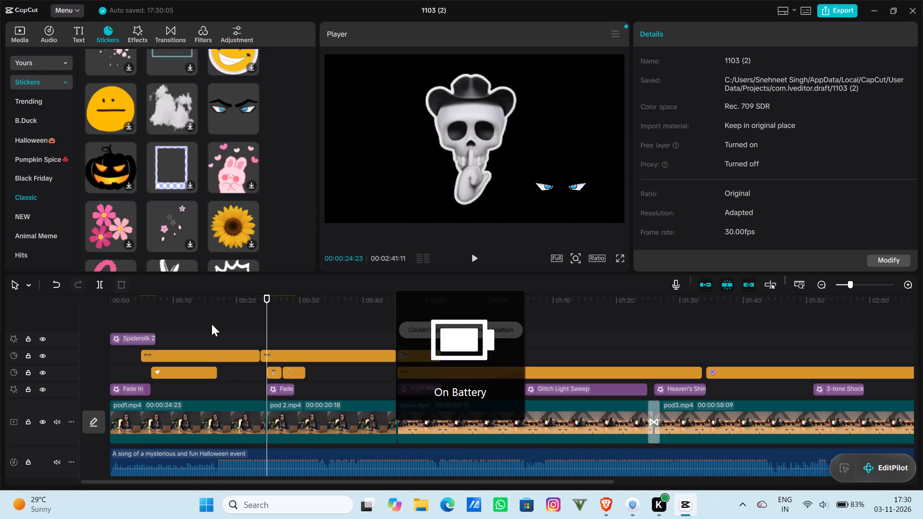
drag(260, 353, 265, 354)
click(265, 354)
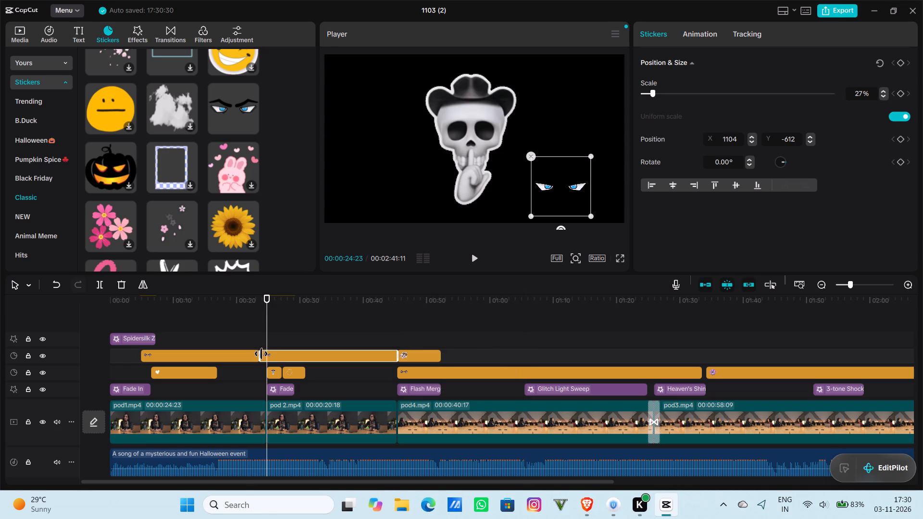
drag(260, 354, 267, 354)
click(479, 254)
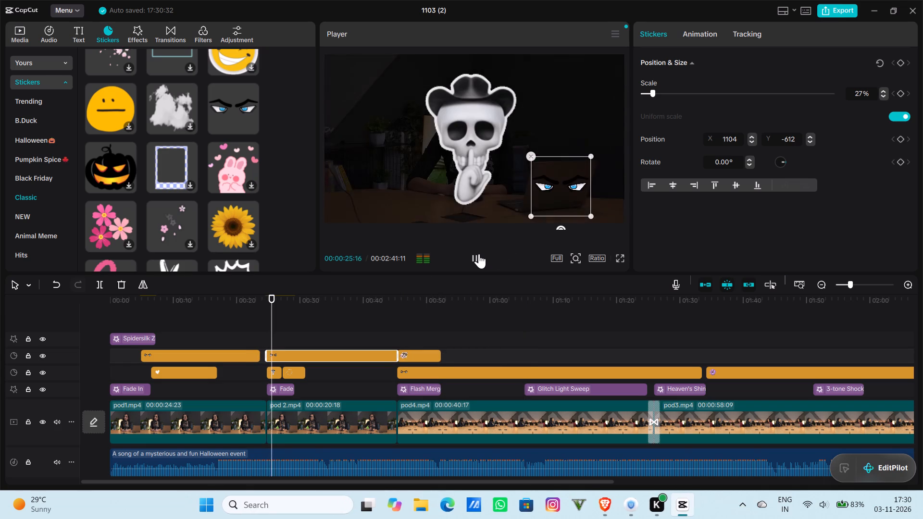
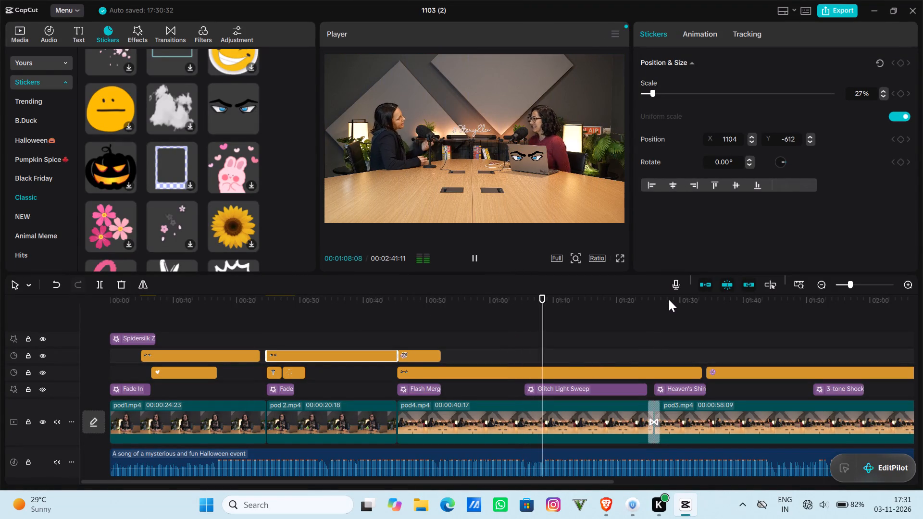
Trim the end of the background music back to 00:02:24:07, level with the end of pod3.
drag(672, 299, 695, 298)
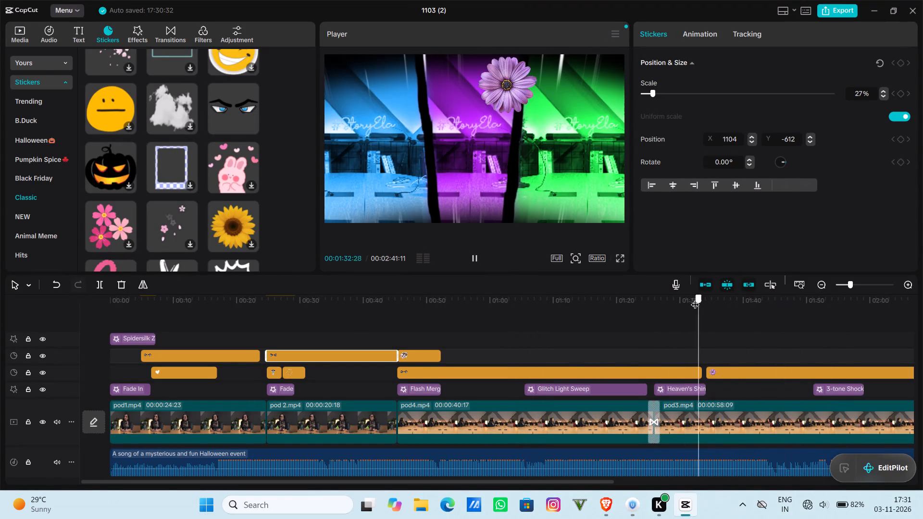
drag(695, 298, 911, 295)
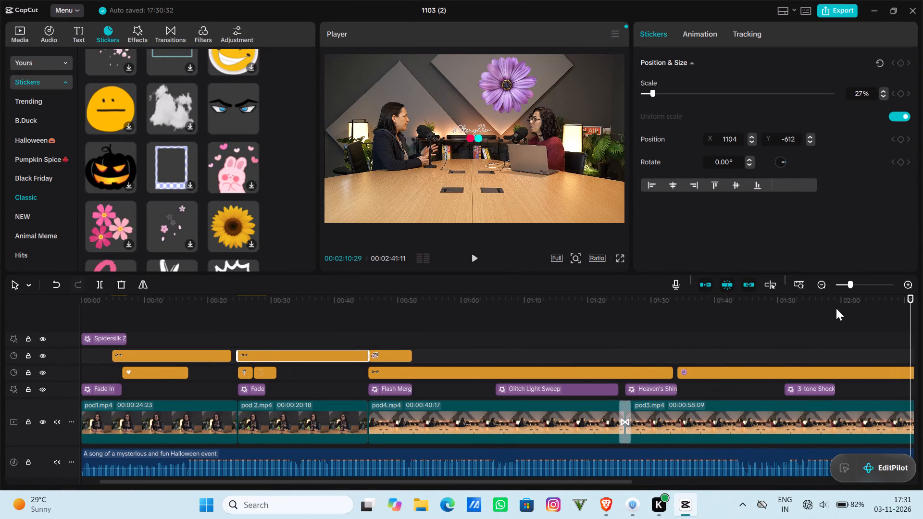
drag(884, 291, 912, 296)
drag(912, 296, 922, 300)
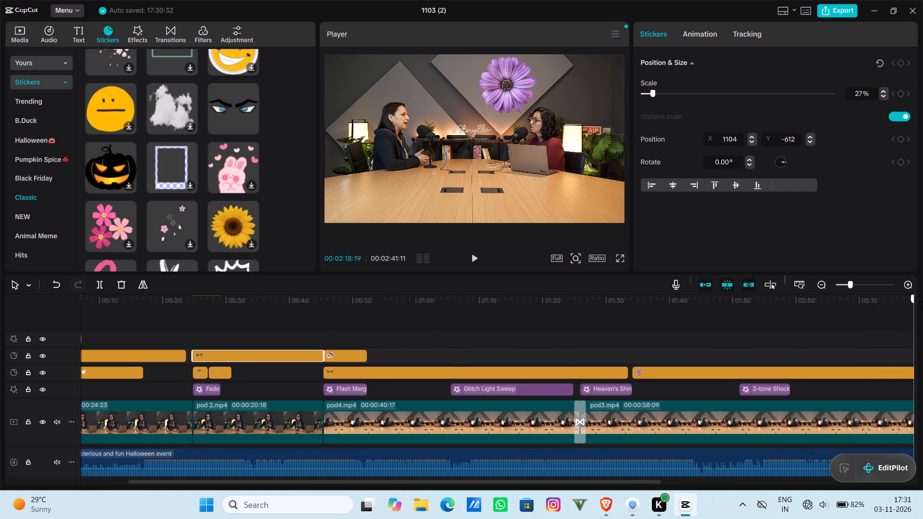
drag(922, 300, 619, 437)
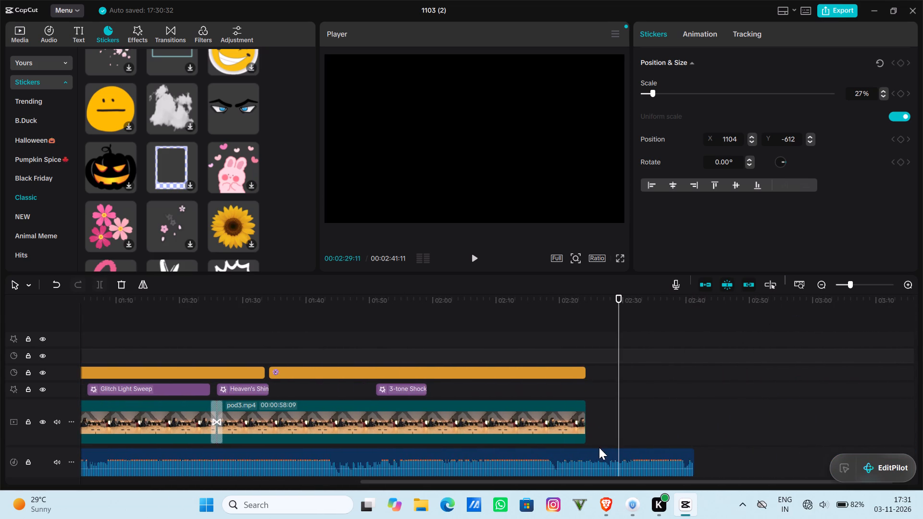
click(695, 463)
drag(695, 463, 684, 464)
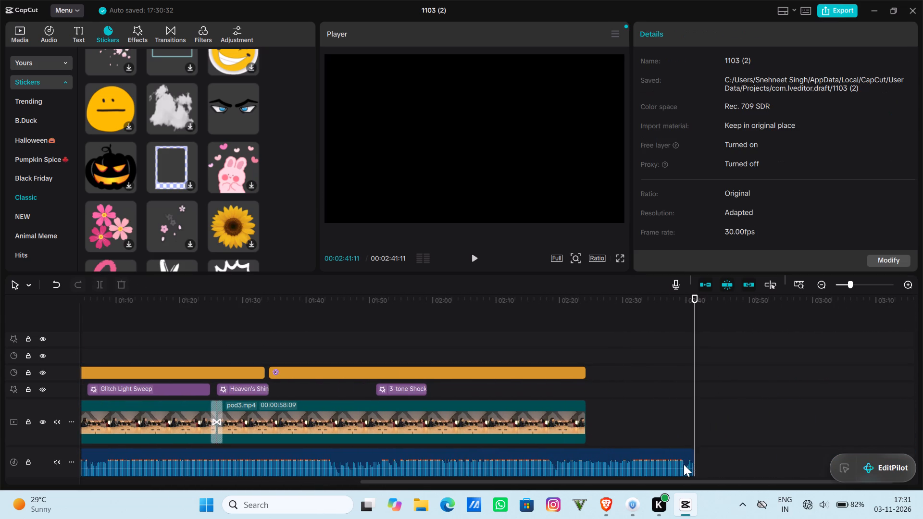
drag(684, 464, 654, 466)
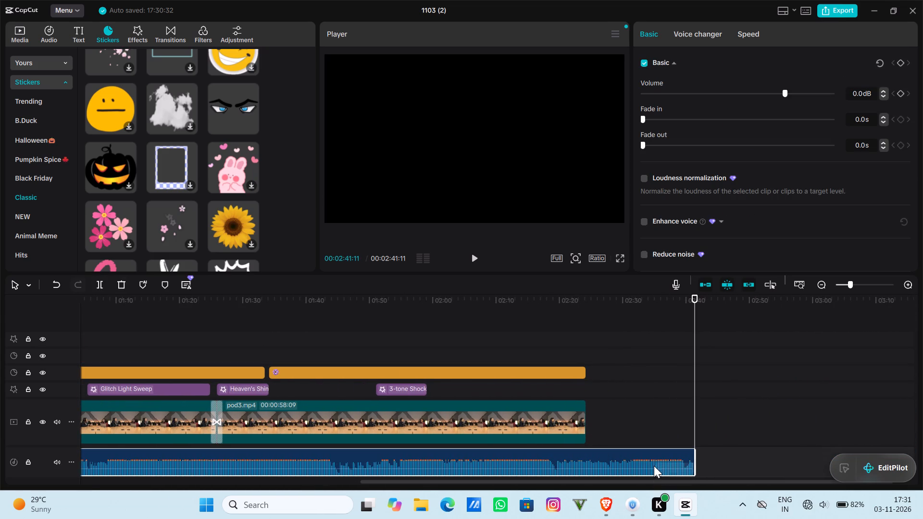
drag(654, 466, 660, 464)
drag(693, 467, 625, 468)
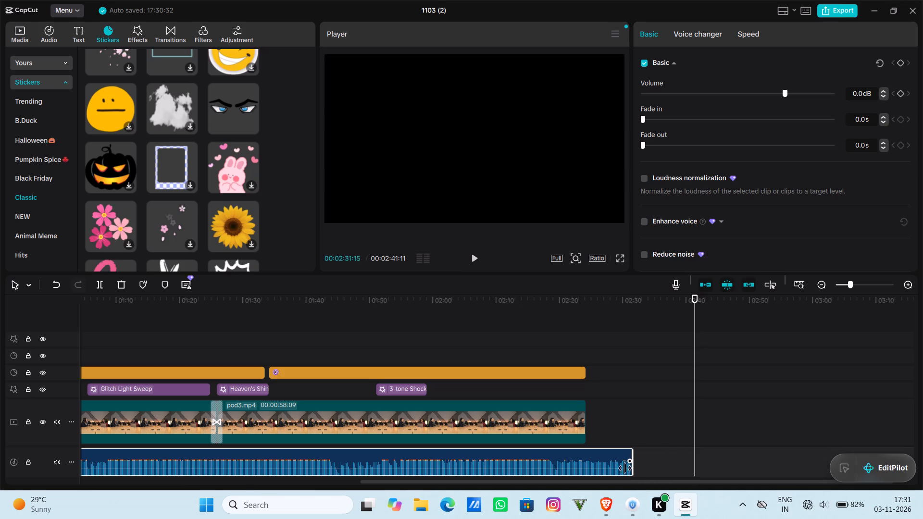
Trim the end of the background music to 00:02:24:07, level with the end of pod3.
drag(625, 468, 586, 459)
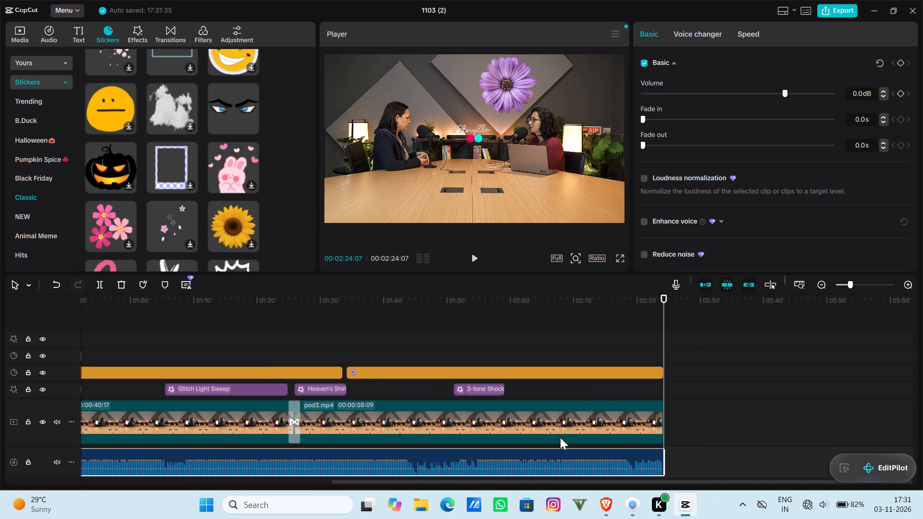
Browse further through the Classic stickers, open the Animal Meme sticker category and try to reload its contents.
click(497, 383)
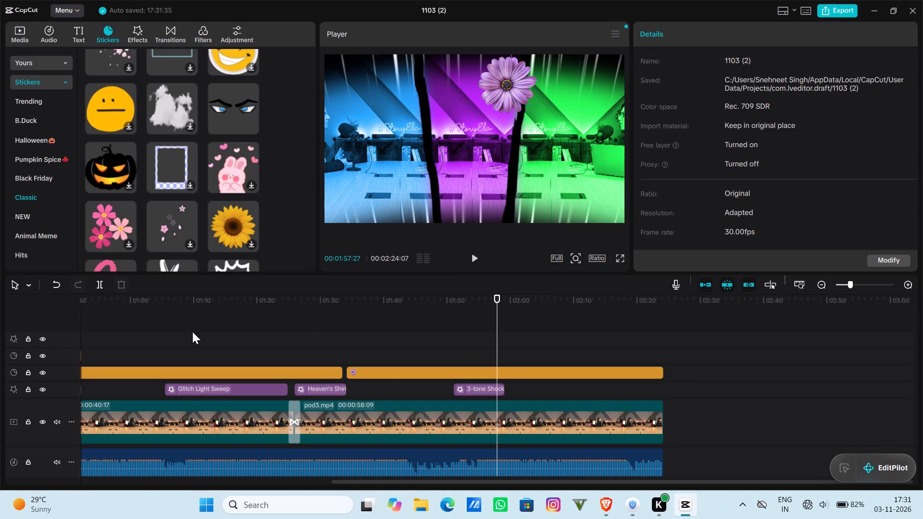
scroll(145, 213, down, 3)
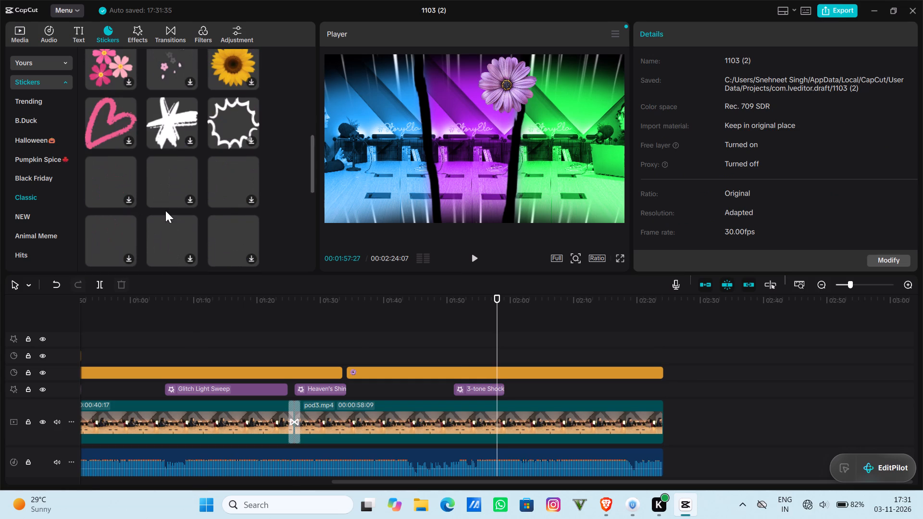
scroll(165, 210, down, 4)
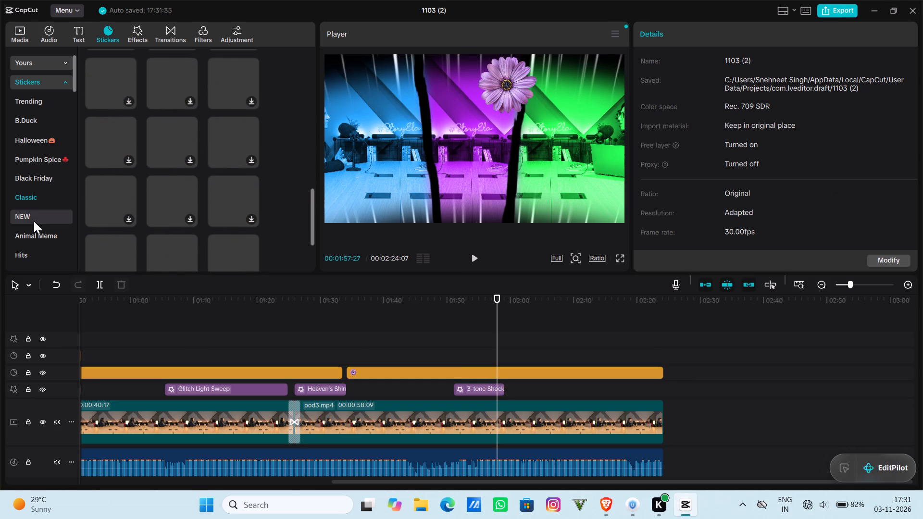
click(34, 221)
click(44, 241)
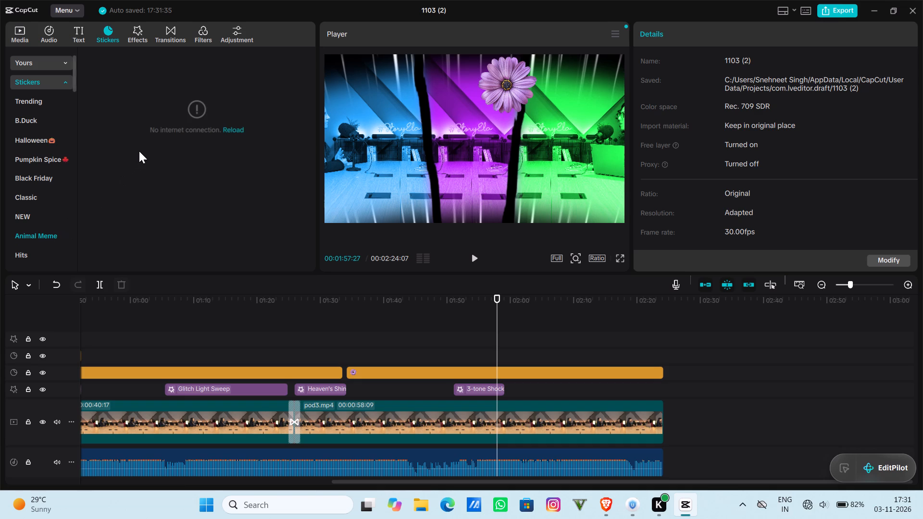
drag(231, 123, 234, 127)
click(234, 127)
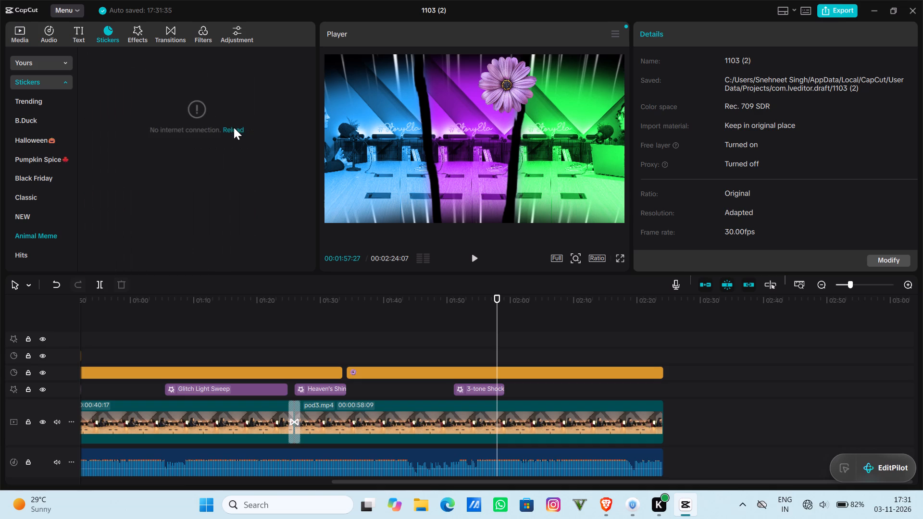
click(234, 127)
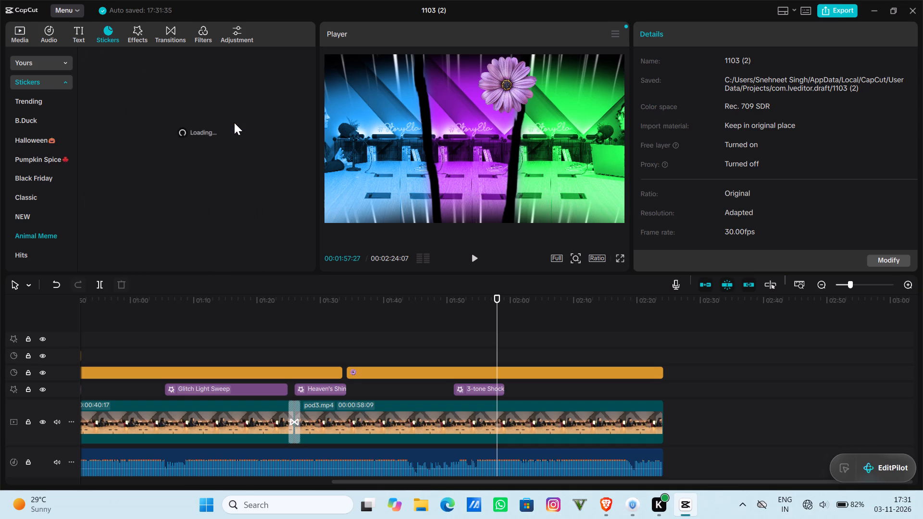
Open the Wi-Fi network list to check which connections are available.
click(835, 507)
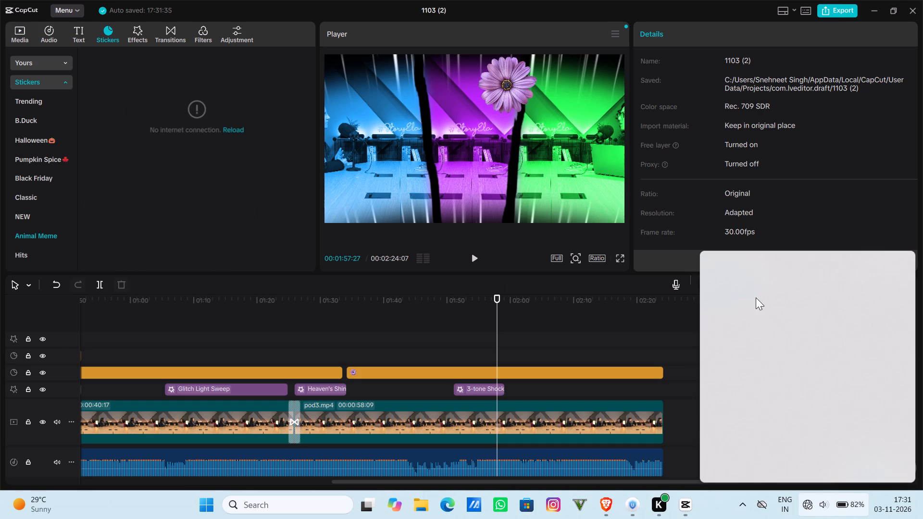
click(757, 288)
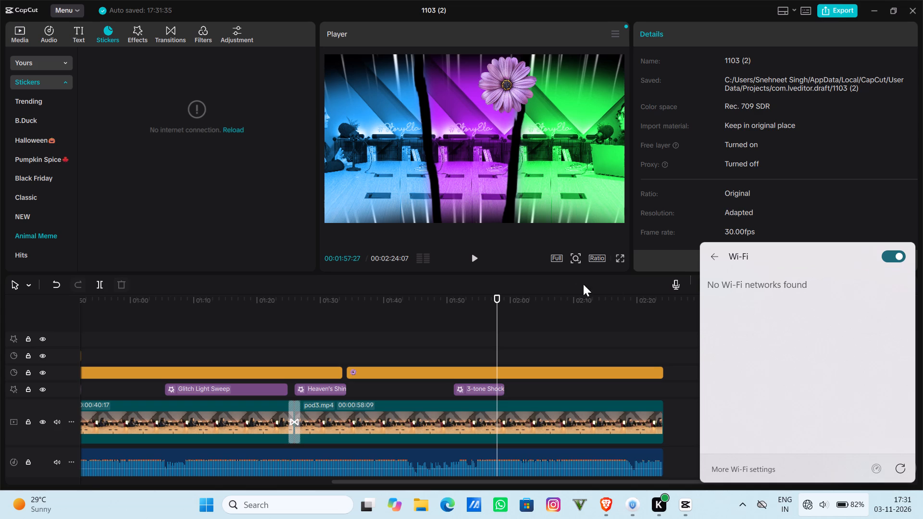
Play back pod3 from the 3-tone Shock effect and move the playhead back to 00:01:41:22.
click(474, 261)
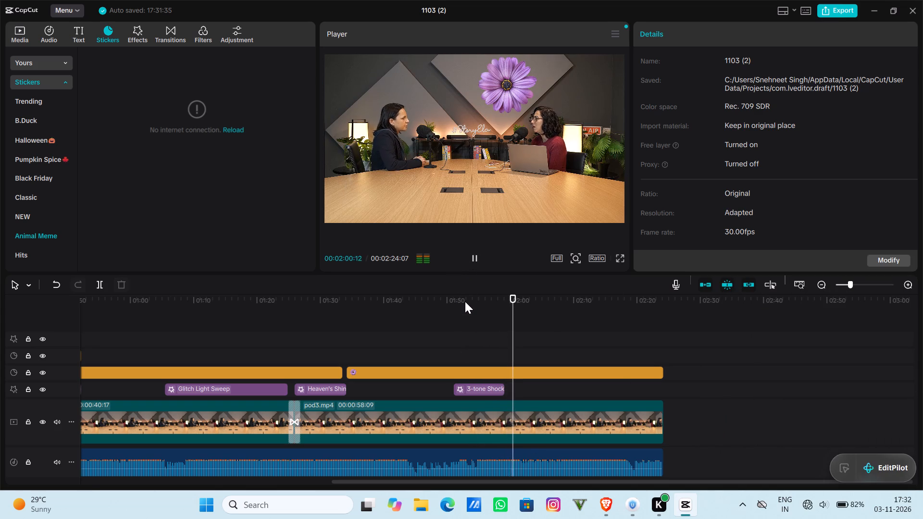
drag(446, 296, 395, 299)
Reopen the Wi-Fi network list and check the connection status of the bsnl_6g network.
click(827, 505)
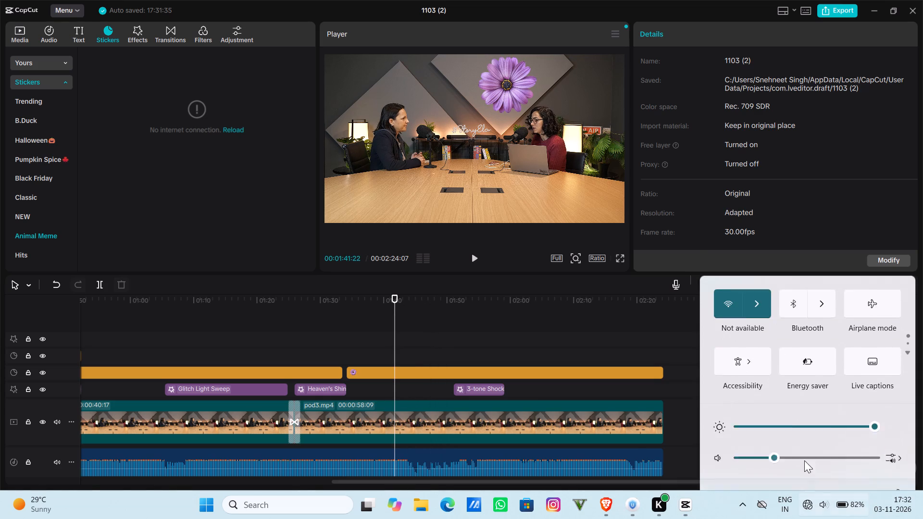
click(750, 279)
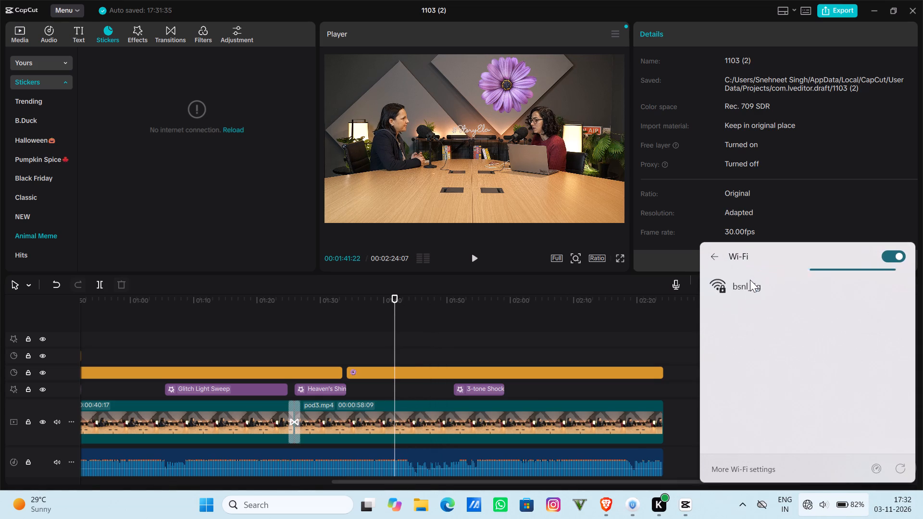
click(730, 285)
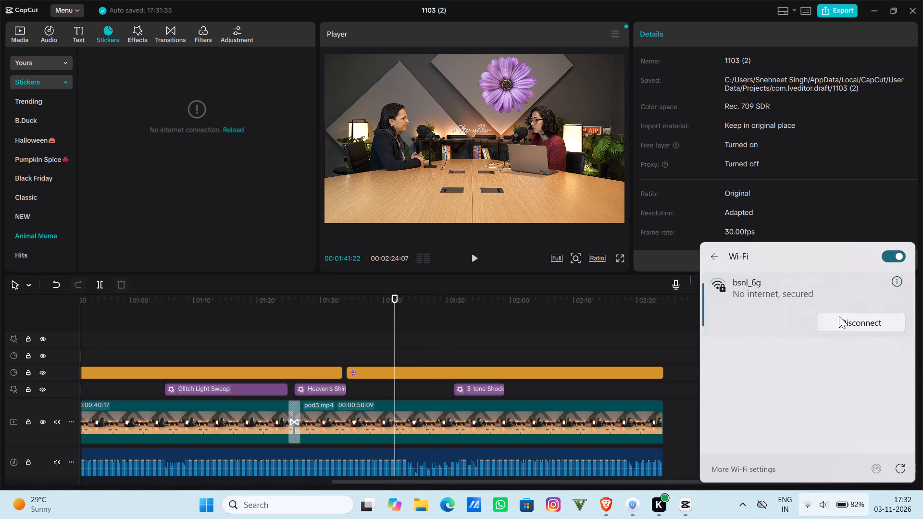
click(717, 259)
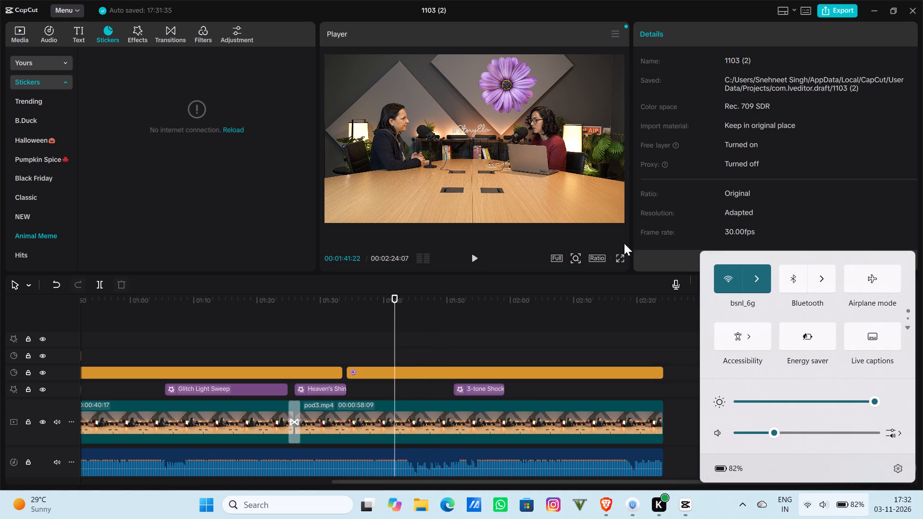
Resume playback, reload the Animal Meme stickers and preview the black-hooded animal sticker with the pink bow and heart-shaped hands.
click(474, 264)
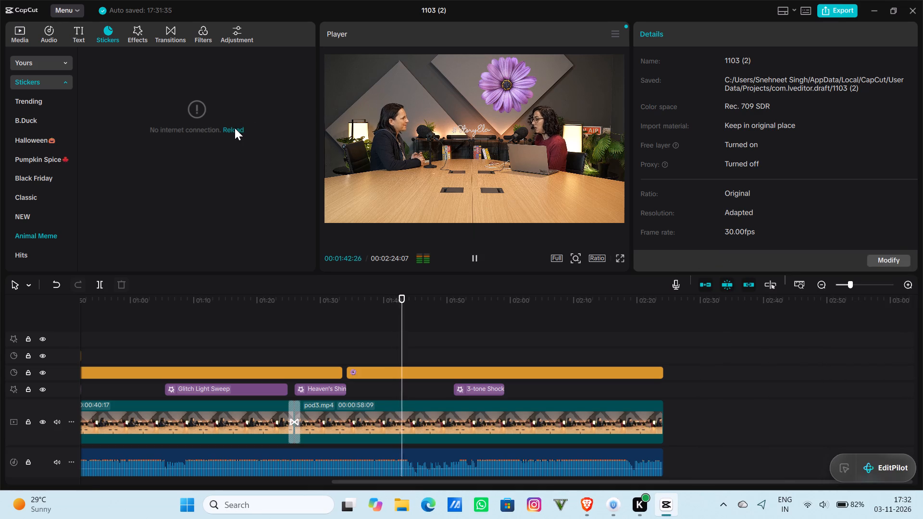
click(235, 128)
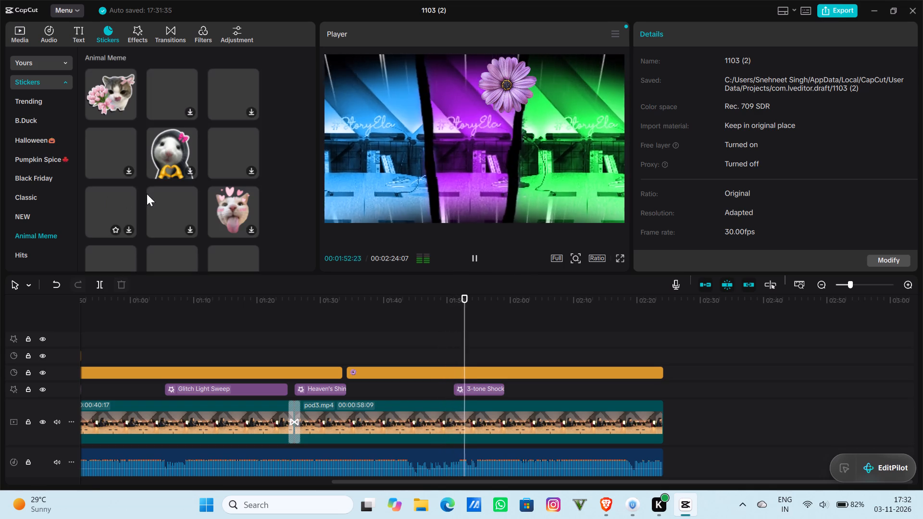
click(188, 166)
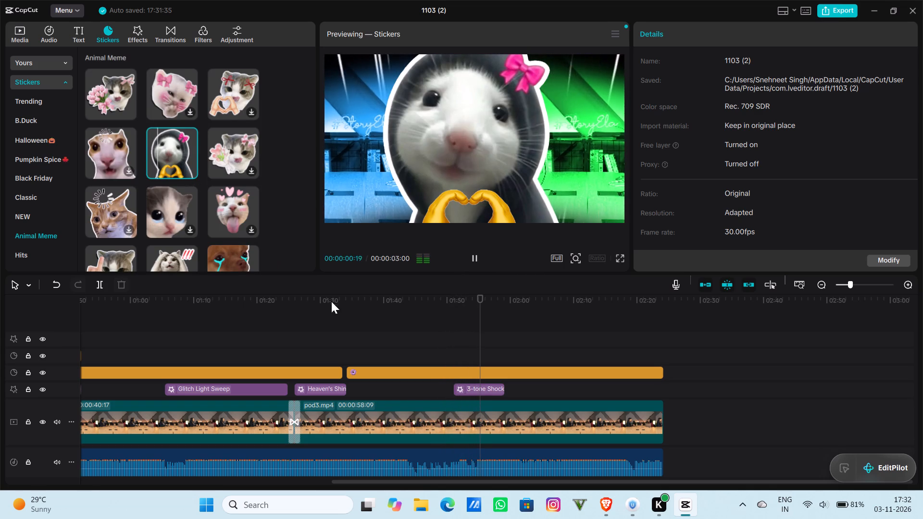
Add the heart-hands mouse sticker with the pink bow from Animal Meme at 00:01:34:05, where the flower sticker starts.
drag(474, 292, 482, 294)
drag(481, 294, 468, 294)
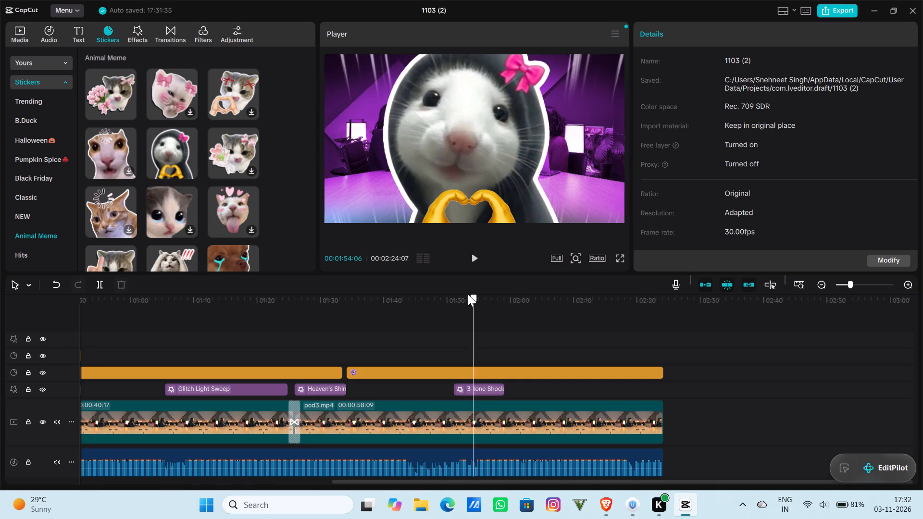
drag(468, 294, 450, 287)
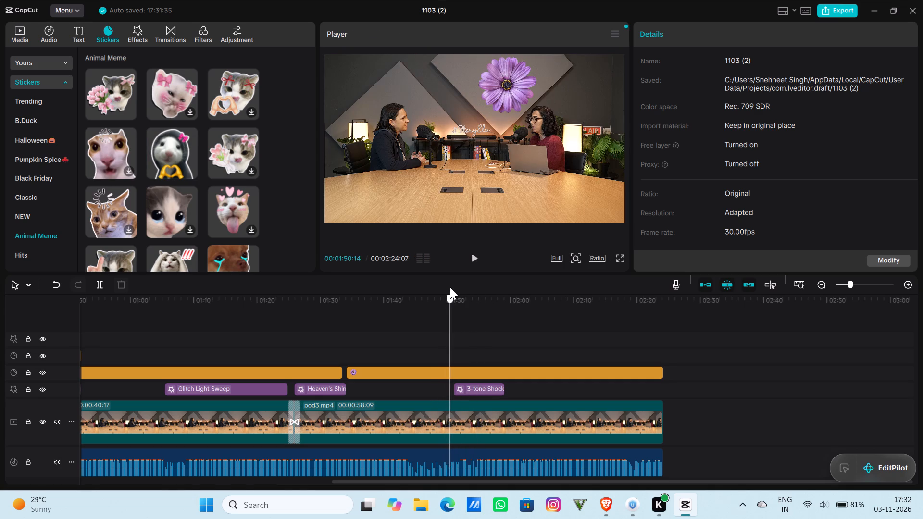
drag(450, 287, 349, 276)
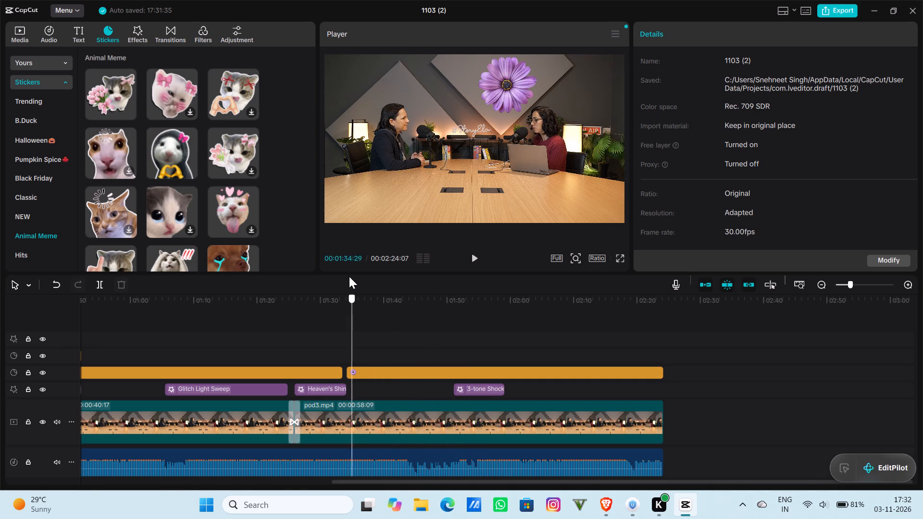
drag(349, 276, 348, 276)
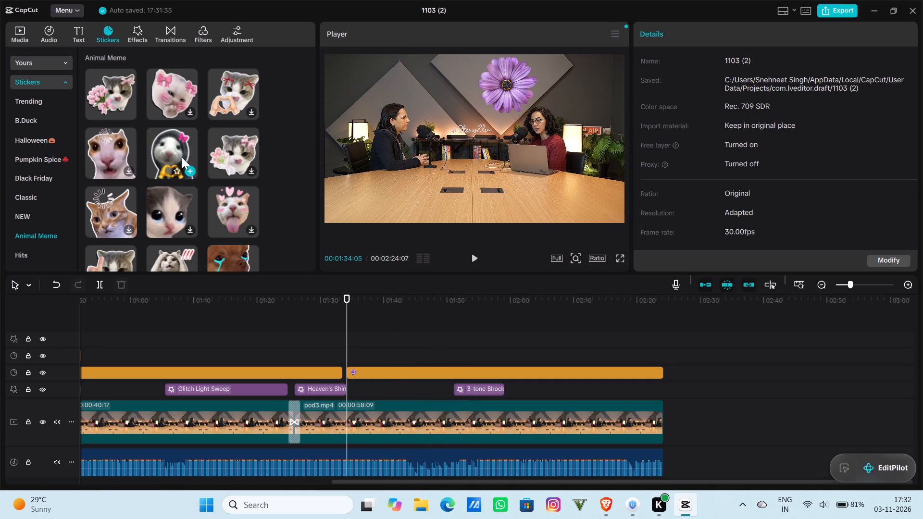
click(185, 171)
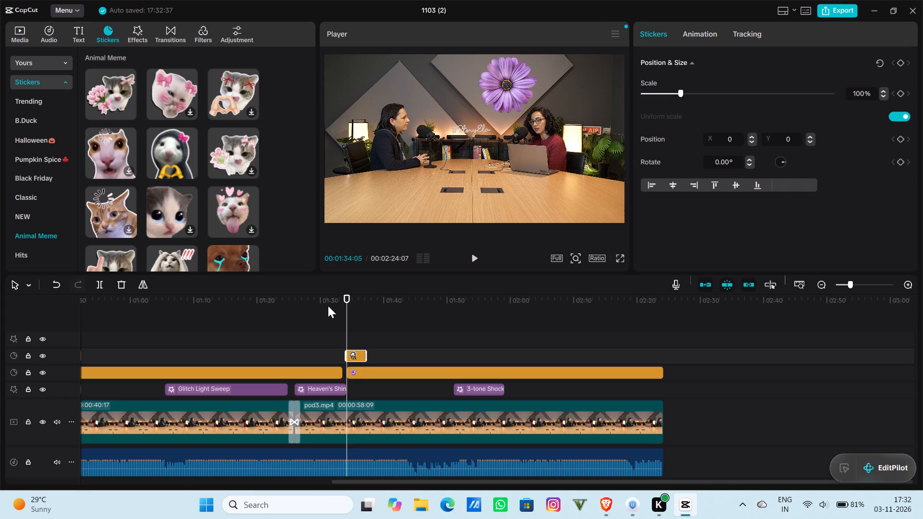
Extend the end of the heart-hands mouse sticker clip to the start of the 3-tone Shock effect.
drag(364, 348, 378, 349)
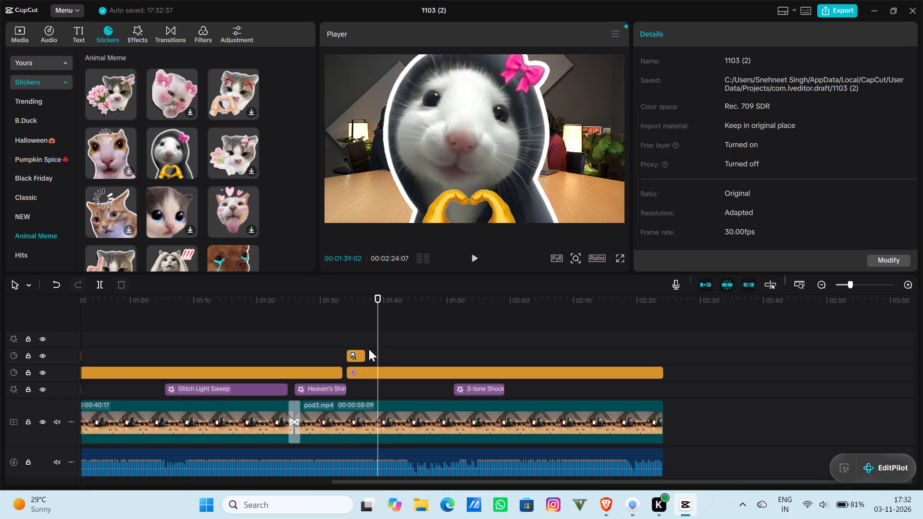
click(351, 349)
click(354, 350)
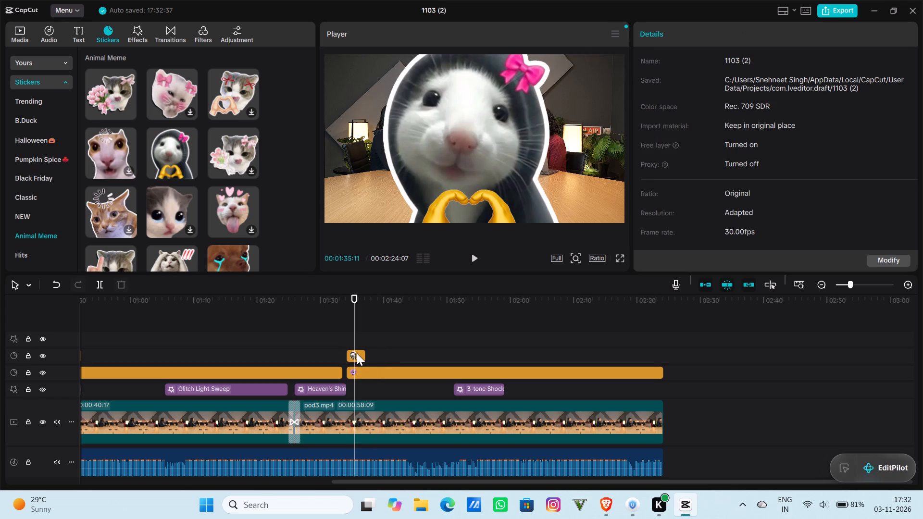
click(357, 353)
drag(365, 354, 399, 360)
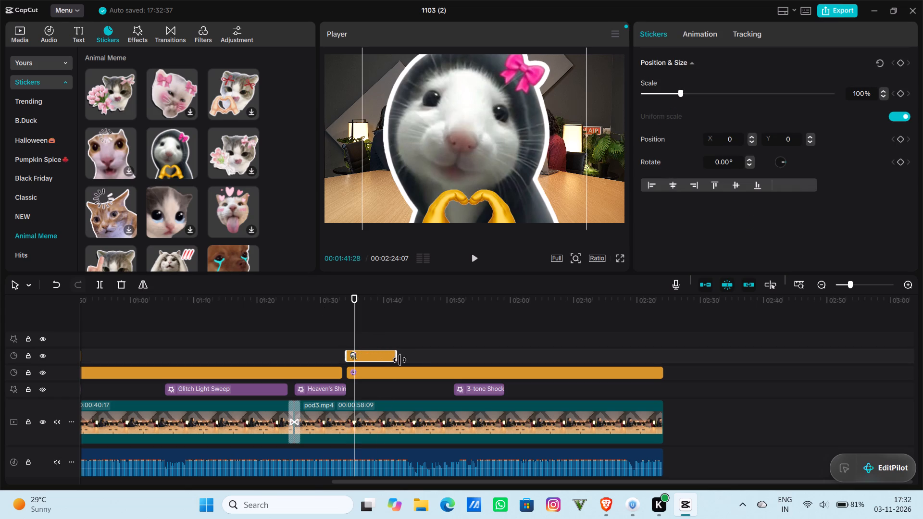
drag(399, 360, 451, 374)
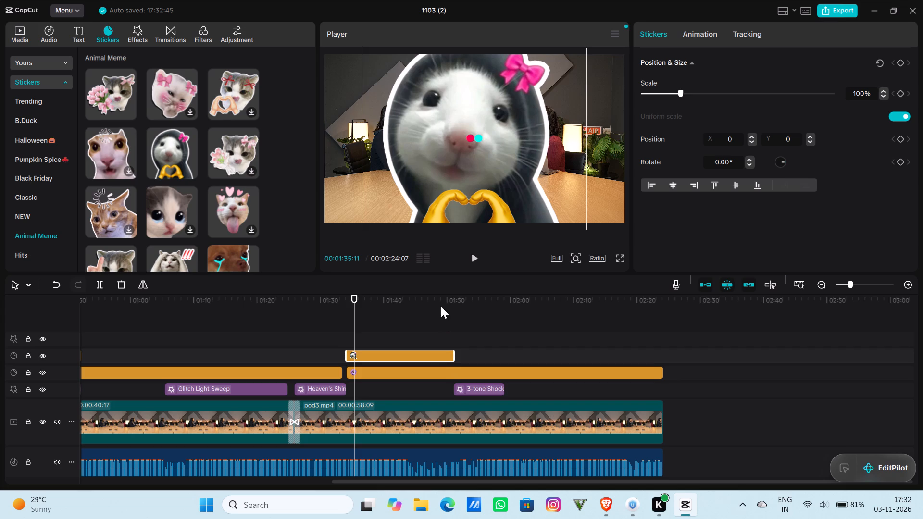
Scale the heart-hands mouse sticker to 15% and place it above the dark-jacketed woman's head at about X -958, Y 708.
click(472, 261)
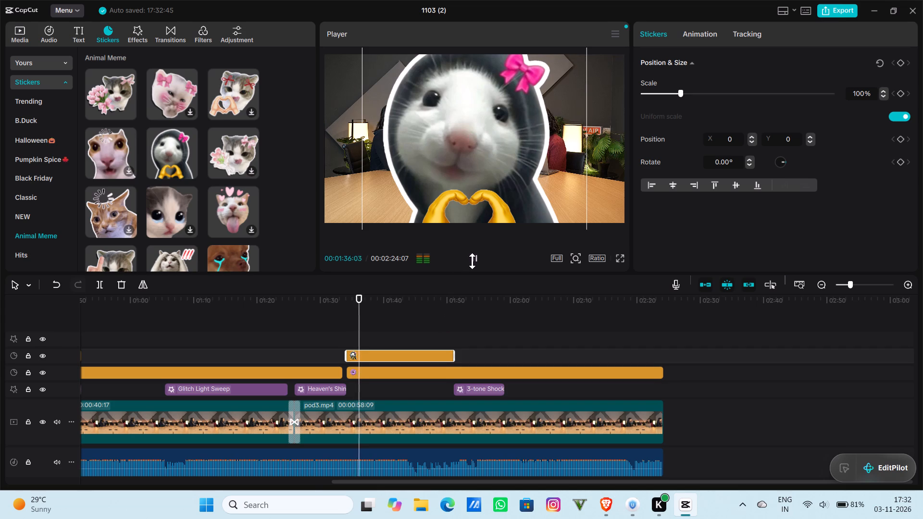
drag(563, 221, 551, 189)
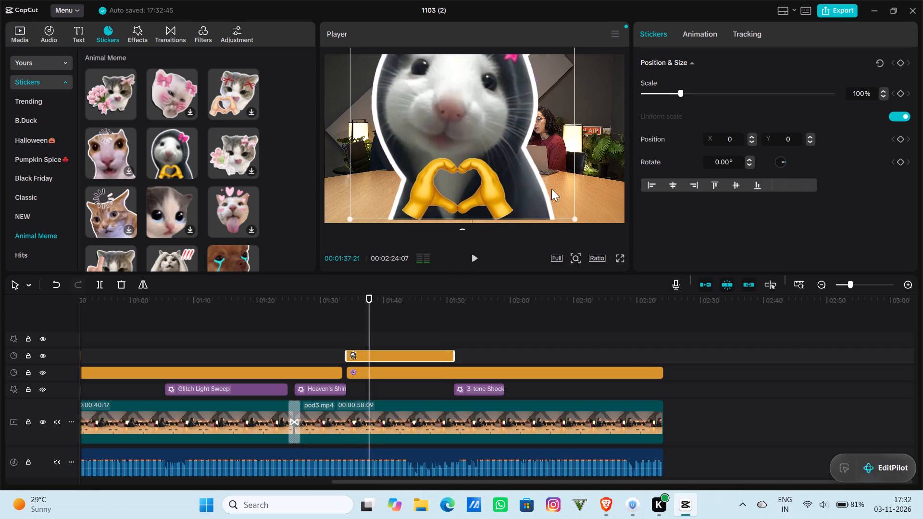
drag(551, 189, 551, 179)
drag(574, 209, 475, 117)
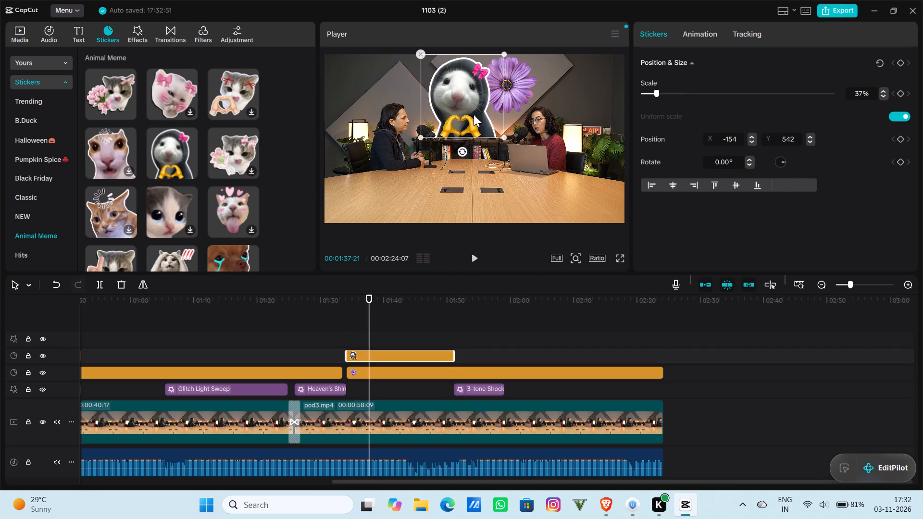
drag(463, 93, 461, 105)
drag(498, 142, 495, 139)
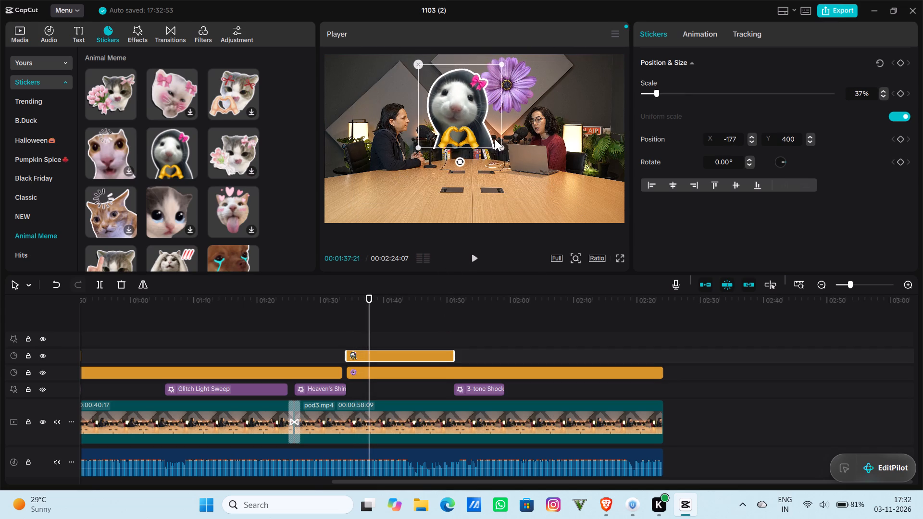
drag(495, 139, 472, 119)
drag(474, 124, 468, 112)
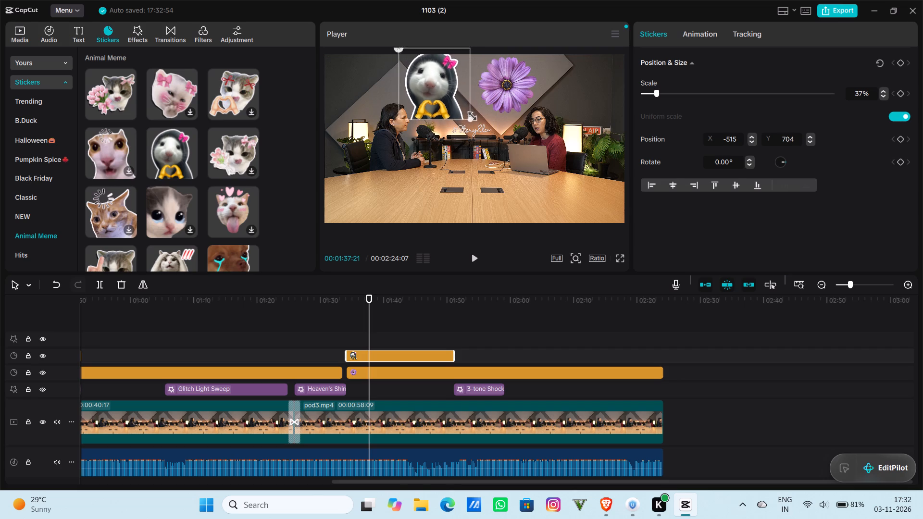
drag(468, 112, 447, 95)
drag(443, 90, 423, 82)
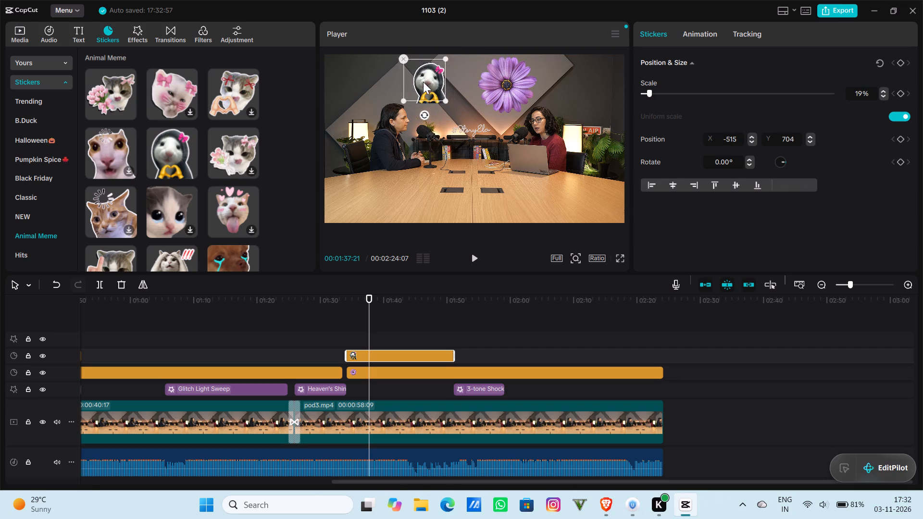
drag(423, 82, 410, 91)
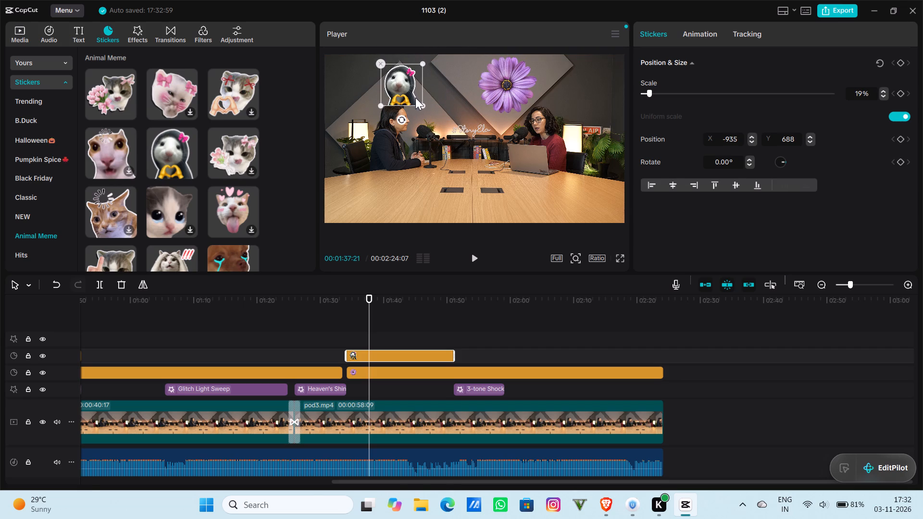
drag(418, 104, 409, 101)
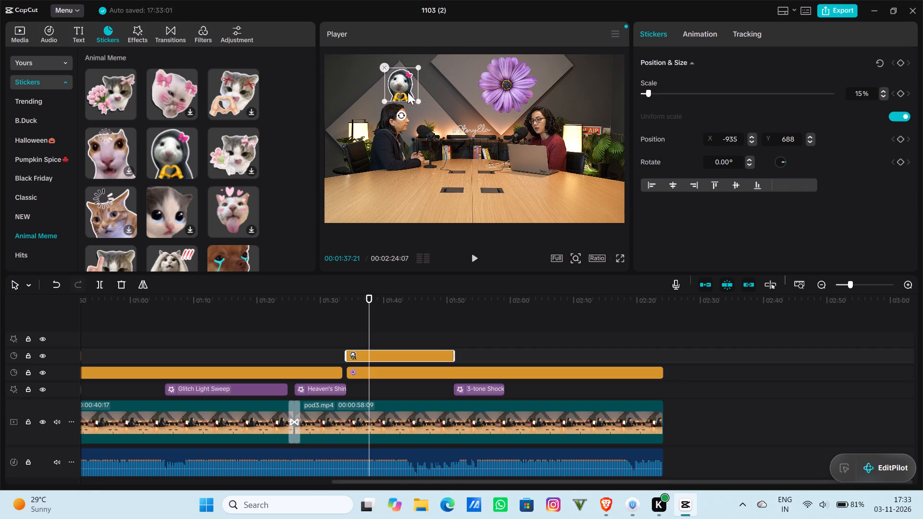
click(406, 85)
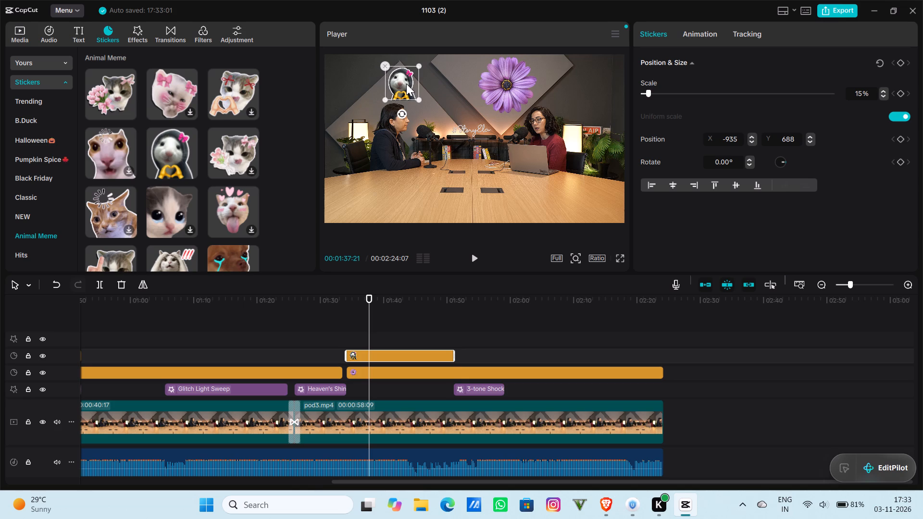
click(427, 96)
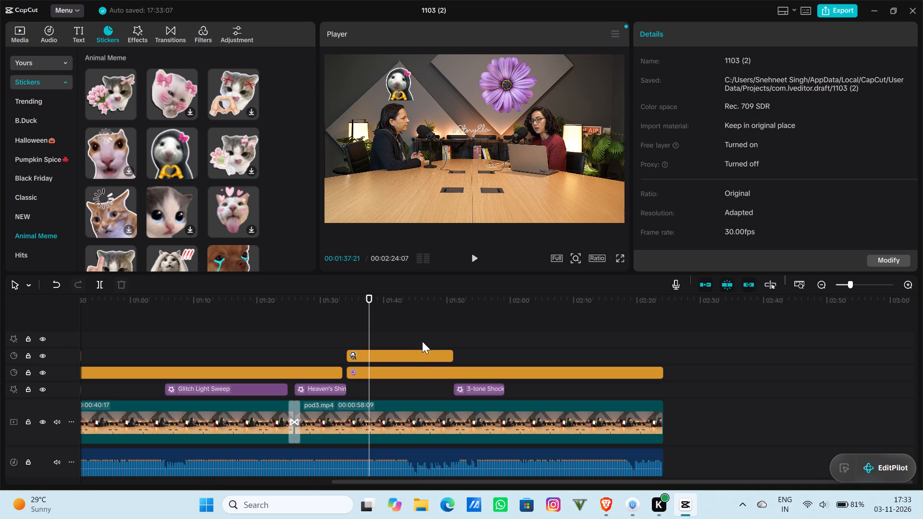
Extend the end of the heart-hands mouse sticker clip to the end of pod3, level with the flower sticker's end.
click(399, 353)
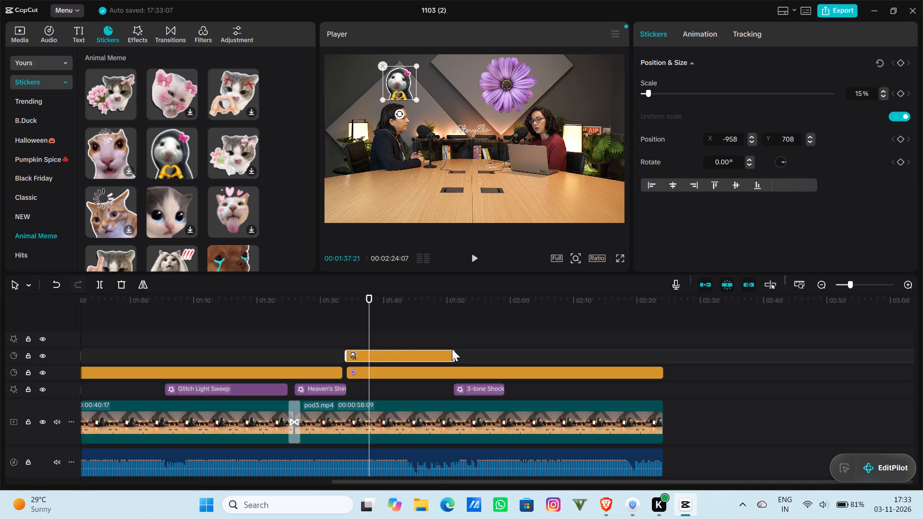
drag(452, 349, 500, 353)
drag(452, 356, 515, 362)
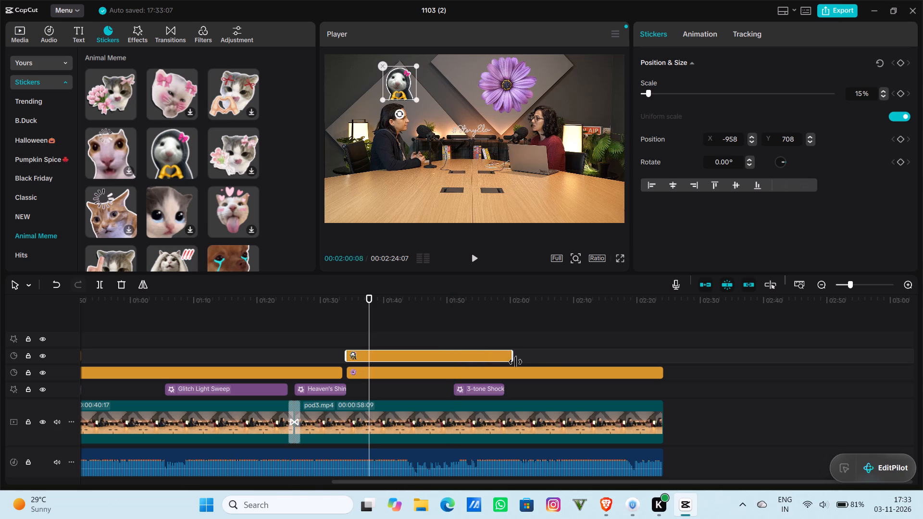
drag(515, 362, 660, 385)
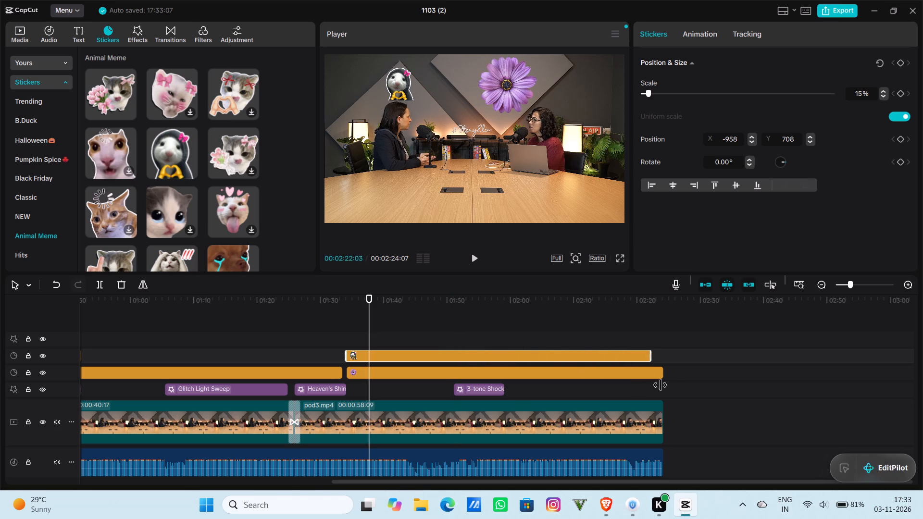
drag(660, 385, 664, 389)
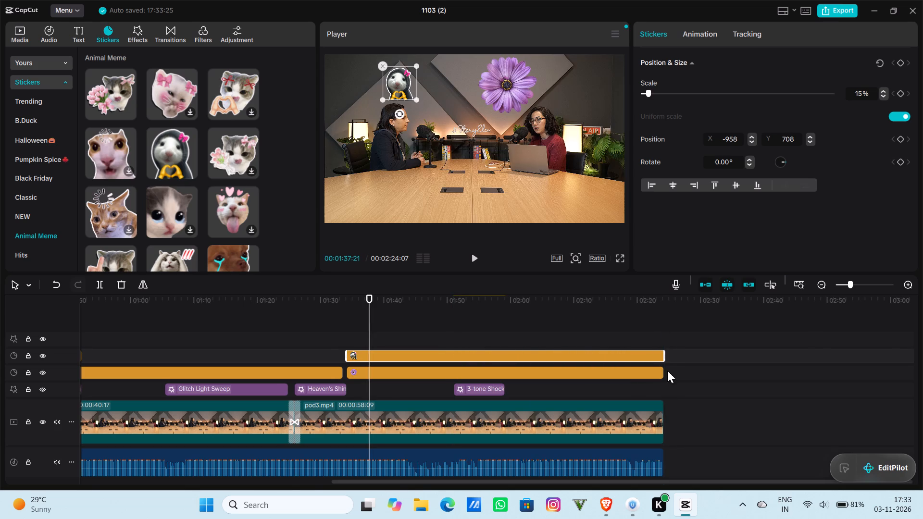
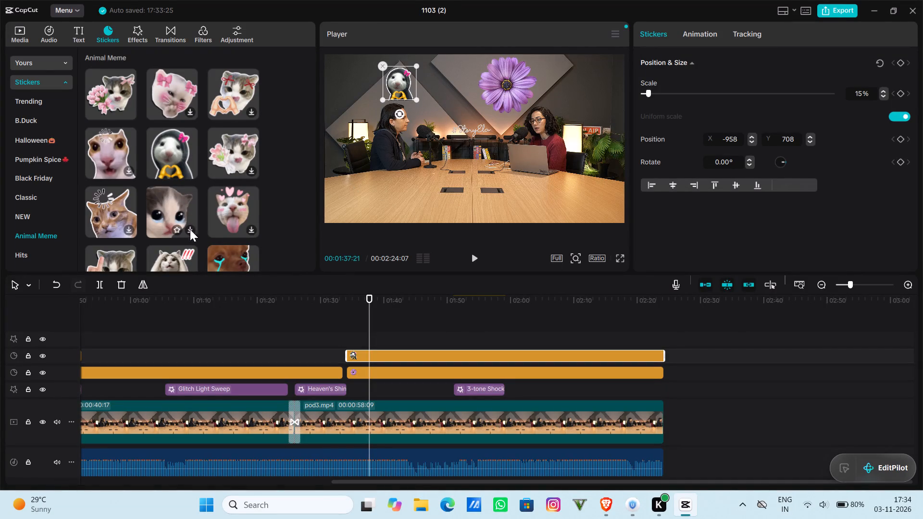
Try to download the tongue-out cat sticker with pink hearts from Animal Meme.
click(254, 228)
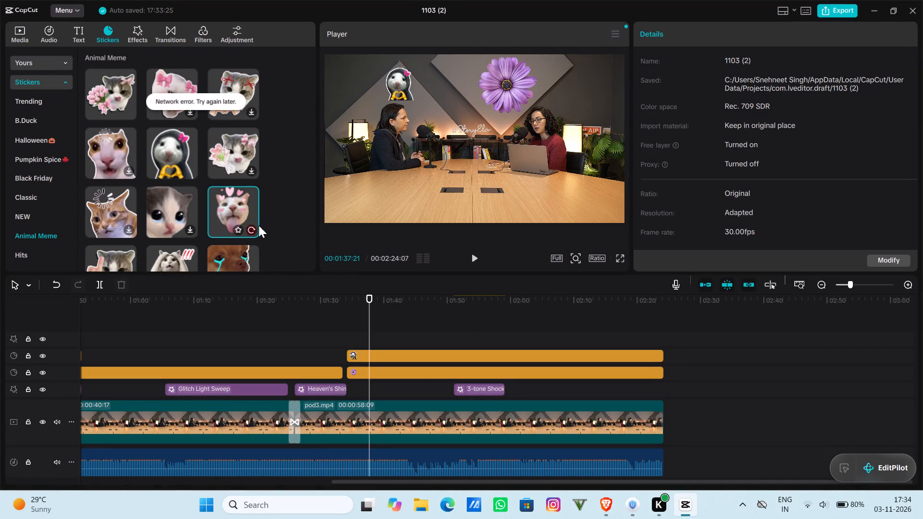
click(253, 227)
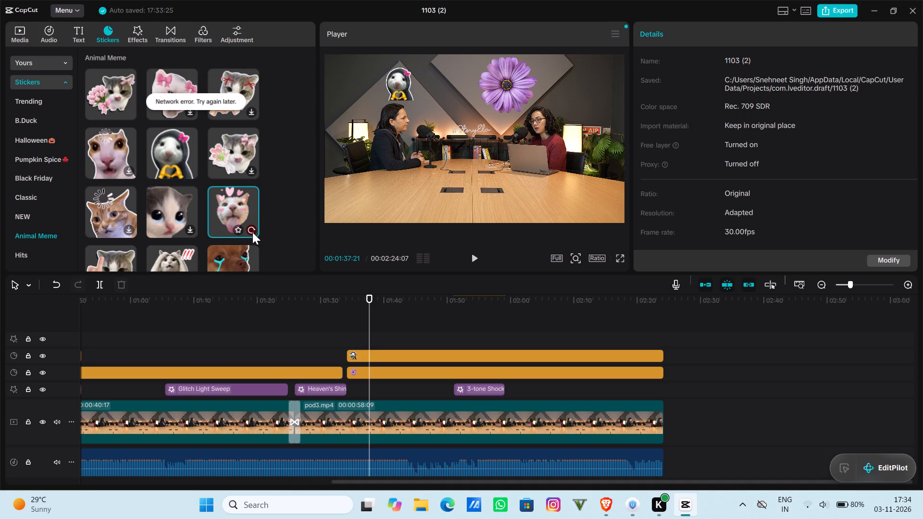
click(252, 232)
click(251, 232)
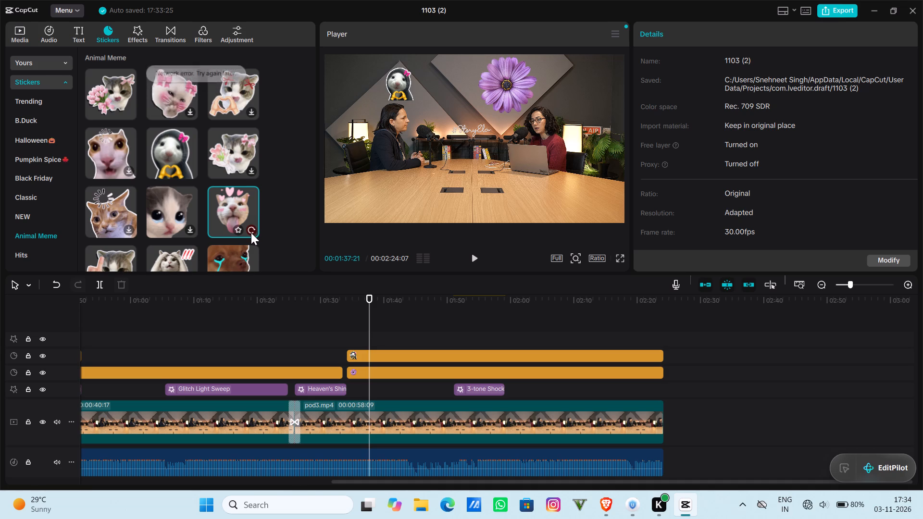
Switch to Urban VPN.
click(635, 507)
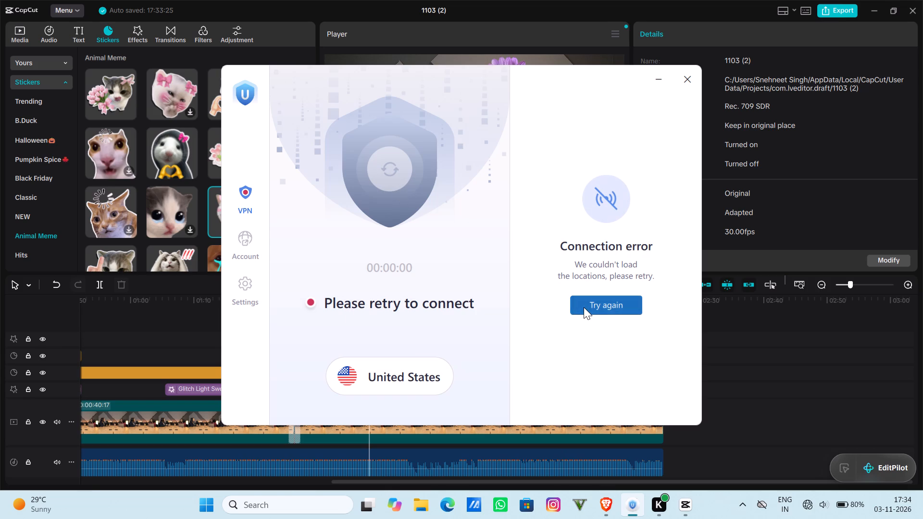
Connect the computer to the bsnl_6g Wi-Fi network.
click(829, 513)
click(756, 284)
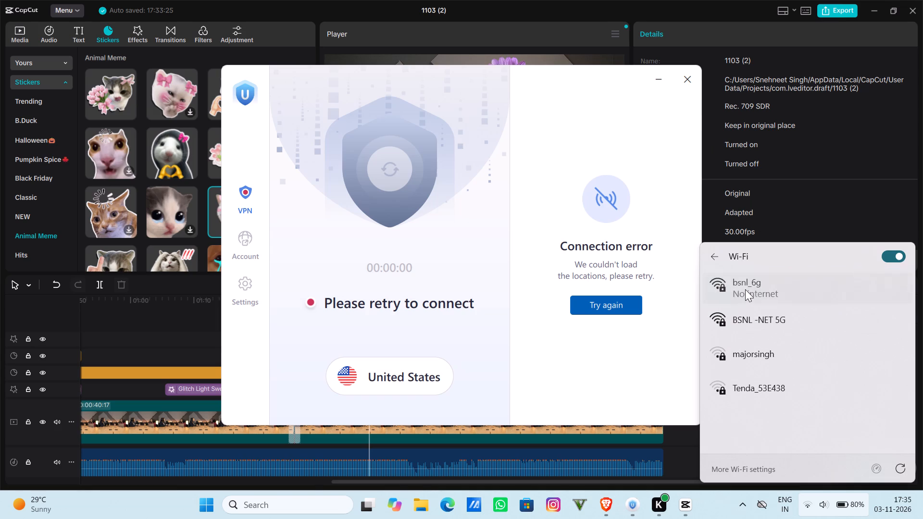
click(745, 289)
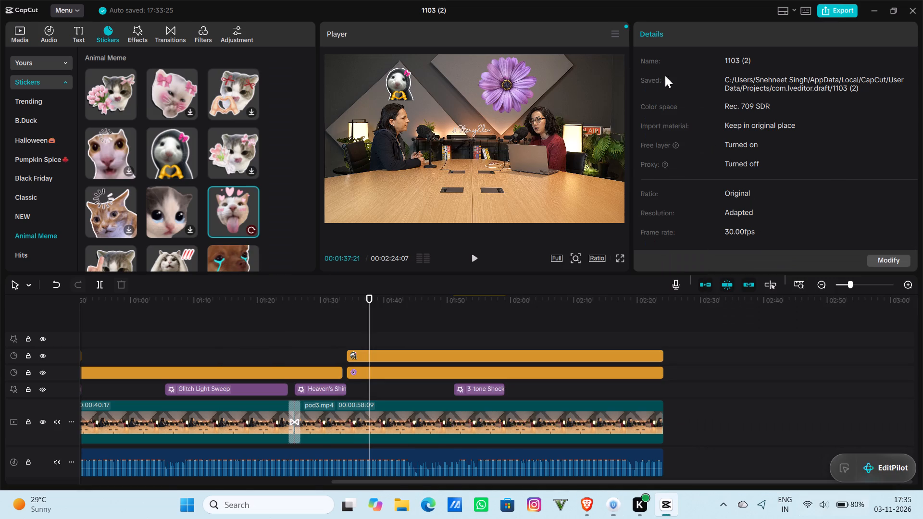
In CapCut, download the tongue-out cat sticker with pink hearts and add it over pod3 at about 00:01:47.
click(469, 258)
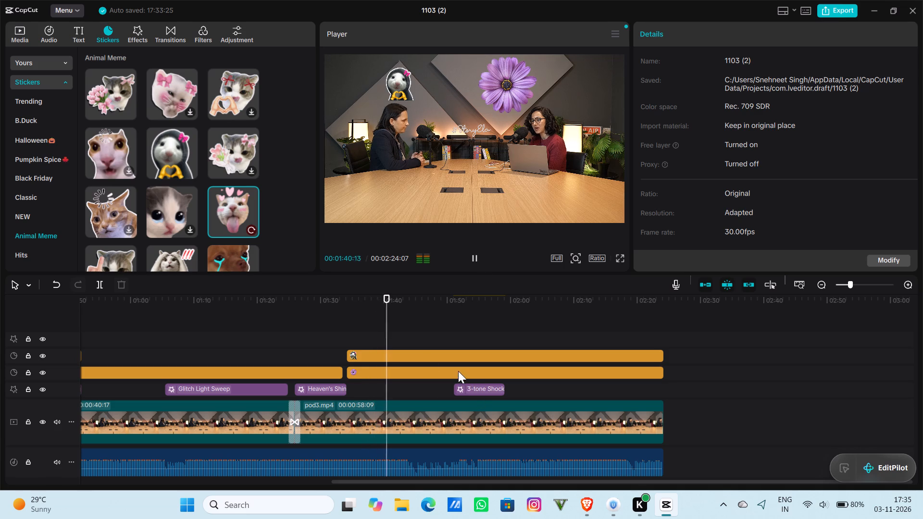
click(253, 232)
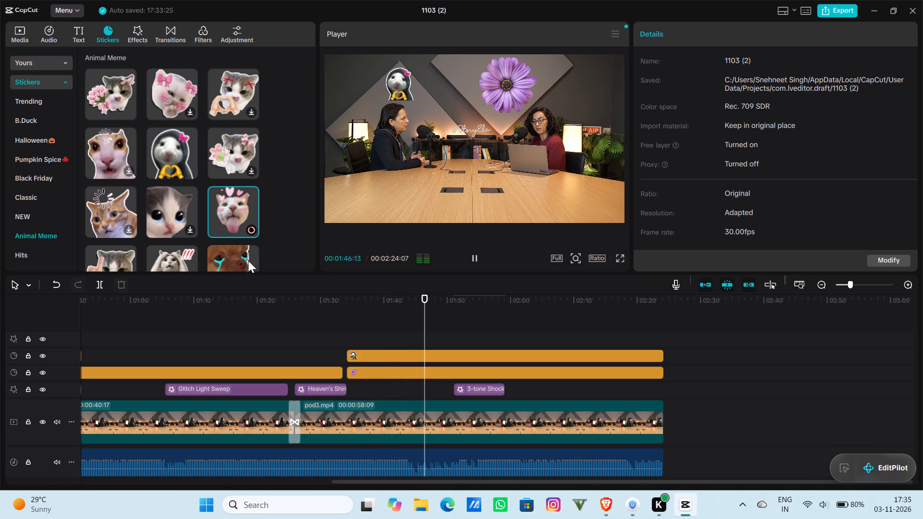
click(251, 228)
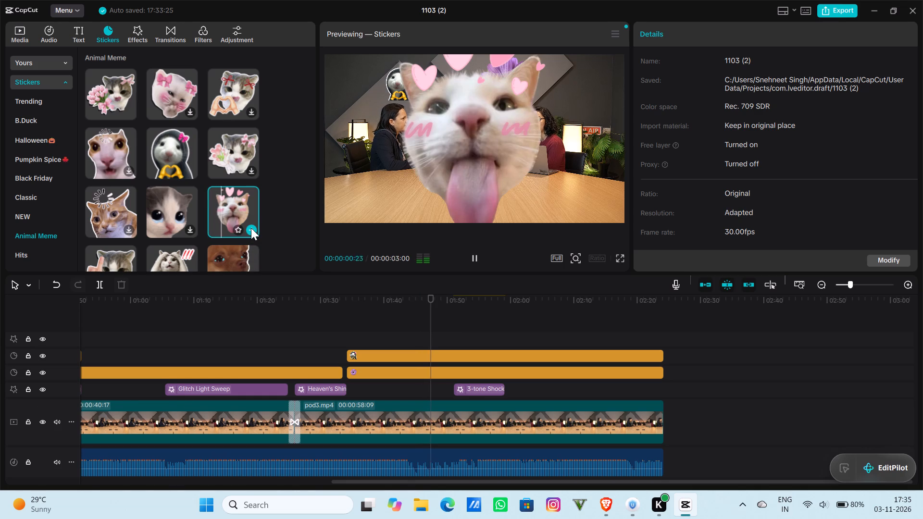
Move the tongue-out cat sticker up toward the dark-jacketed woman's side, to about X -338, Y 319.
drag(556, 201, 530, 177)
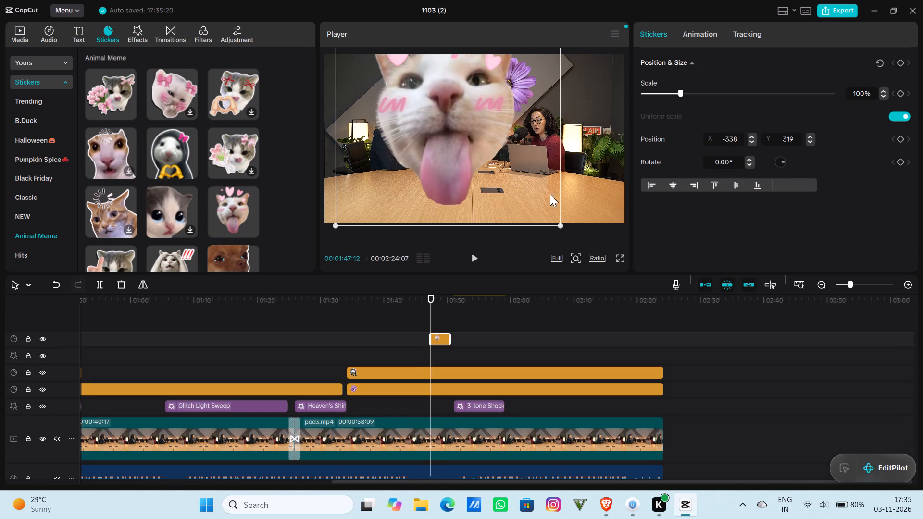
Scale the tongue-out cat sticker to 22% and place it in the video frame's lower-left corner at about X -1530, Y -758.
drag(560, 224, 443, 133)
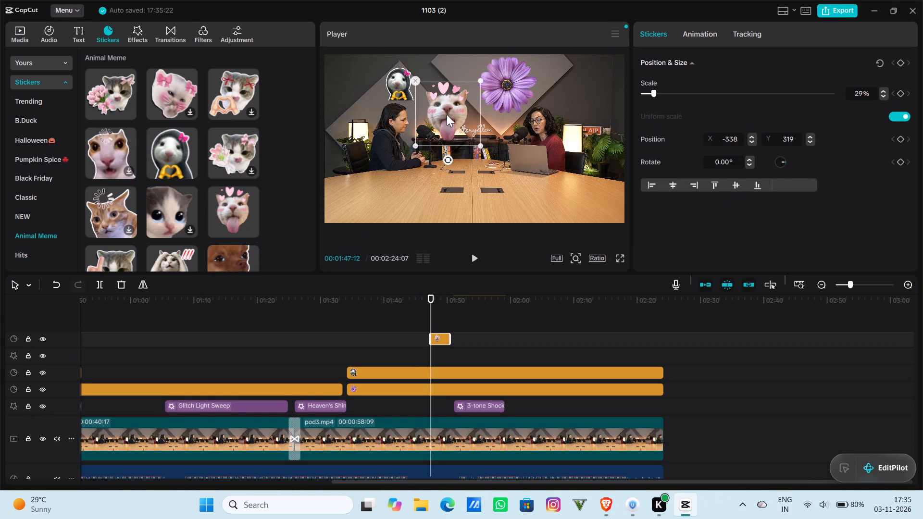
drag(447, 114, 347, 194)
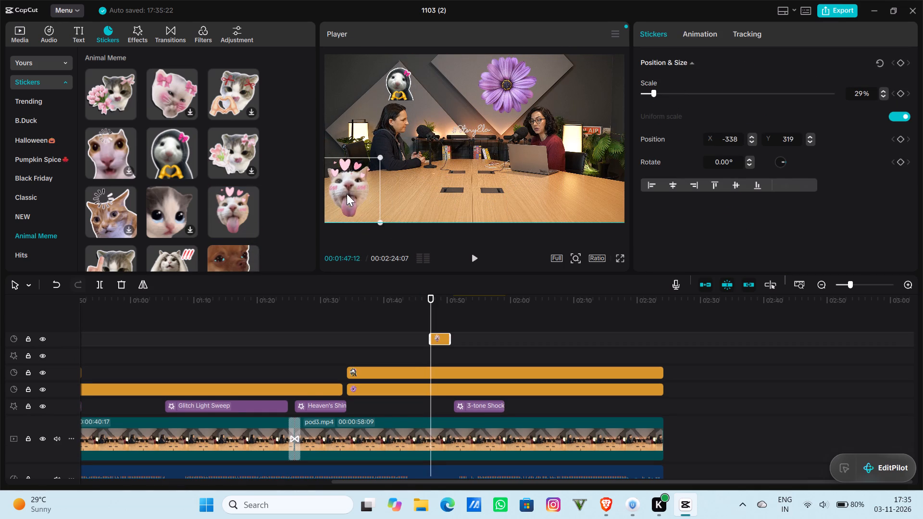
drag(347, 194, 357, 199)
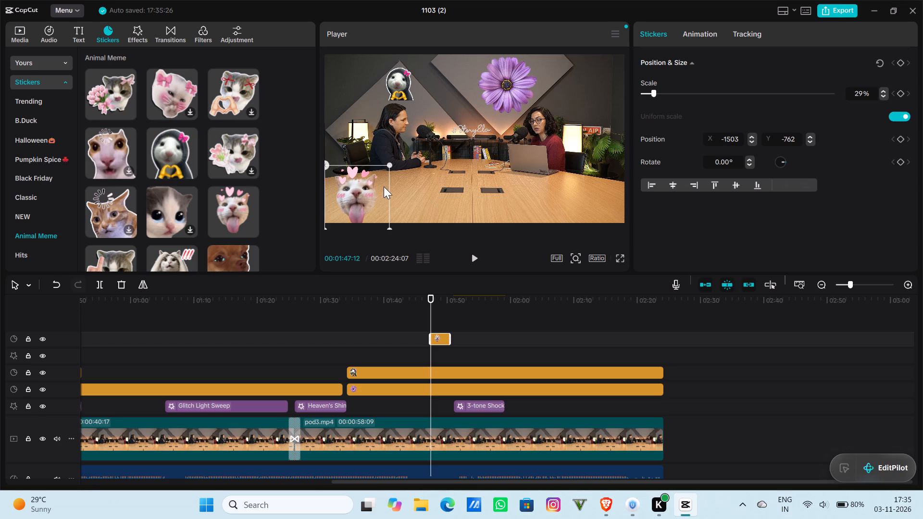
drag(386, 166, 378, 171)
click(367, 185)
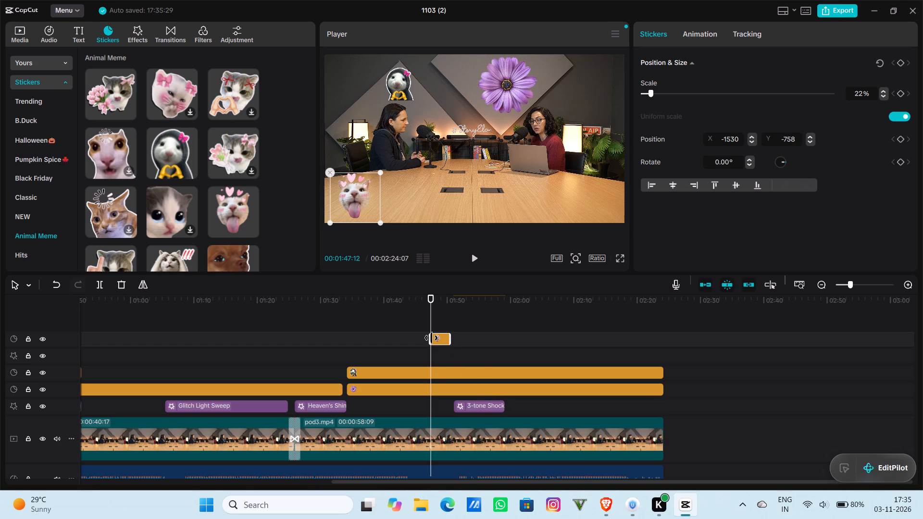
Extend the start of the tongue-out cat sticker clip back to the beginning of pod4.
drag(431, 338, 271, 347)
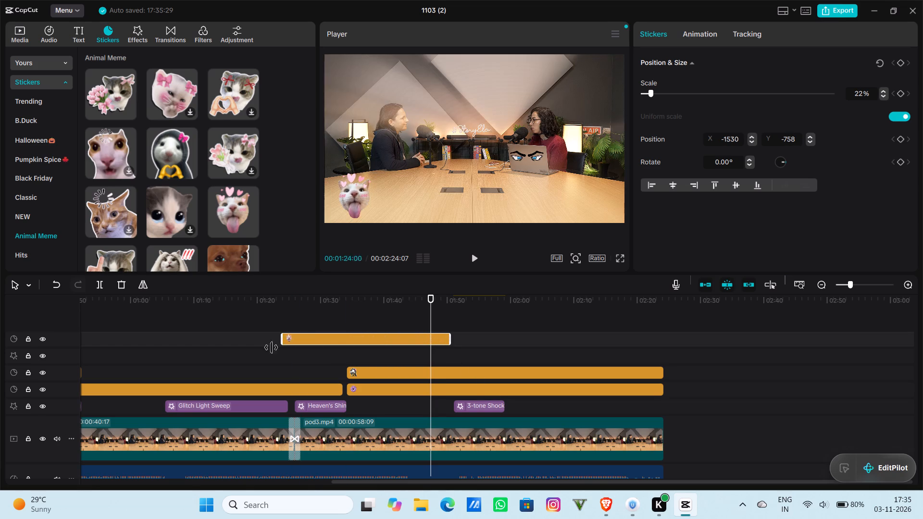
drag(271, 347, 153, 367)
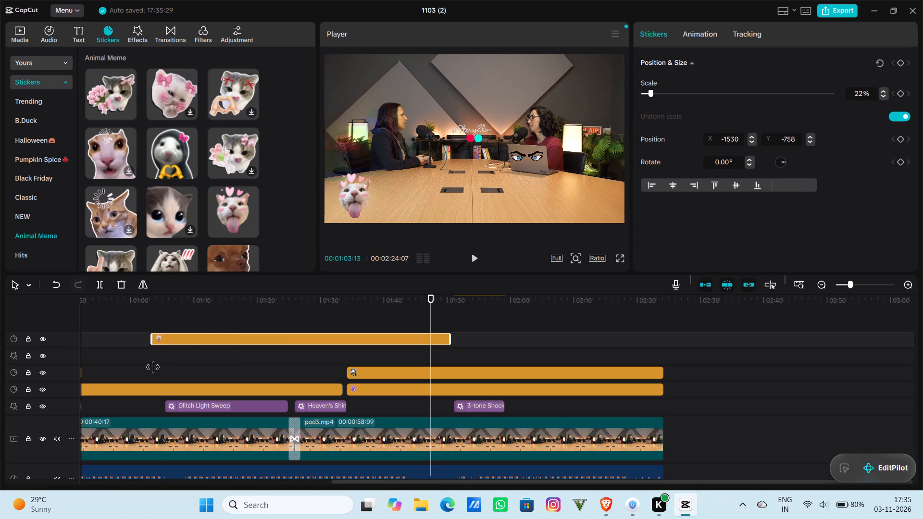
drag(153, 367, 87, 382)
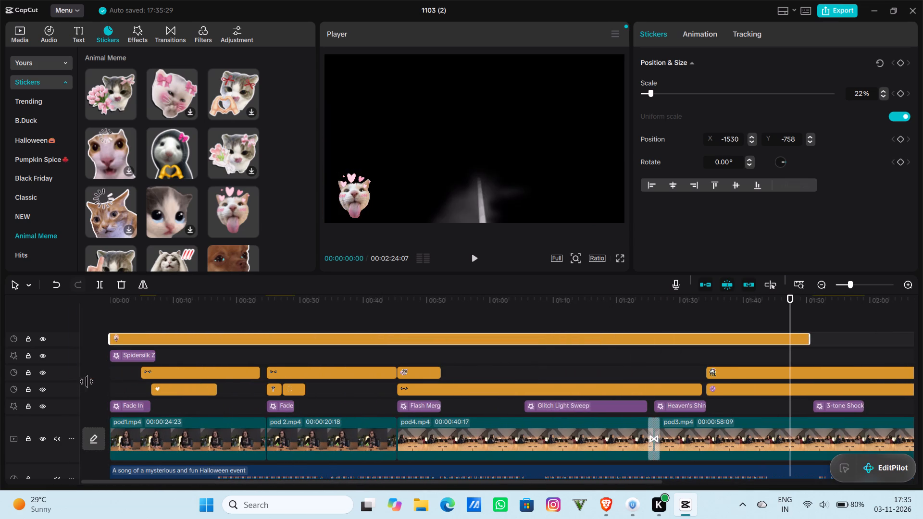
drag(87, 382, 395, 377)
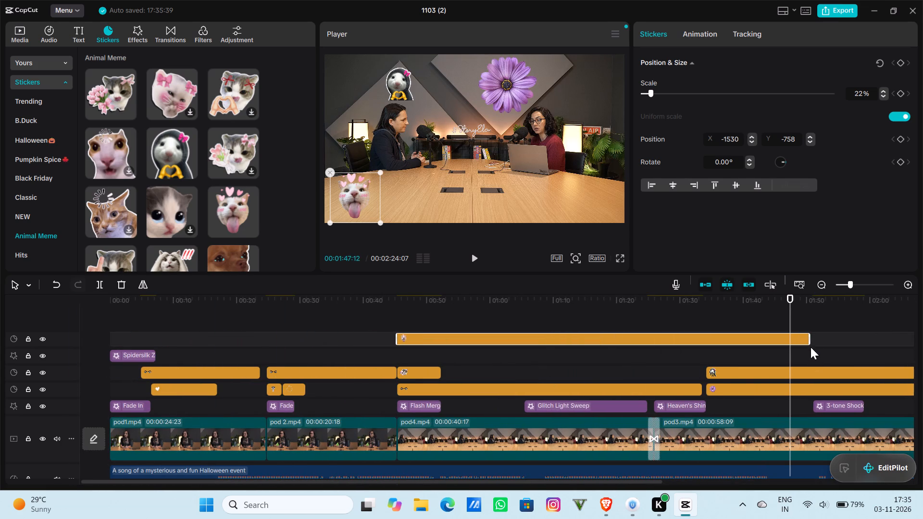
Extend the end of the tongue-out cat sticker clip to the end of pod3.
drag(810, 345, 922, 342)
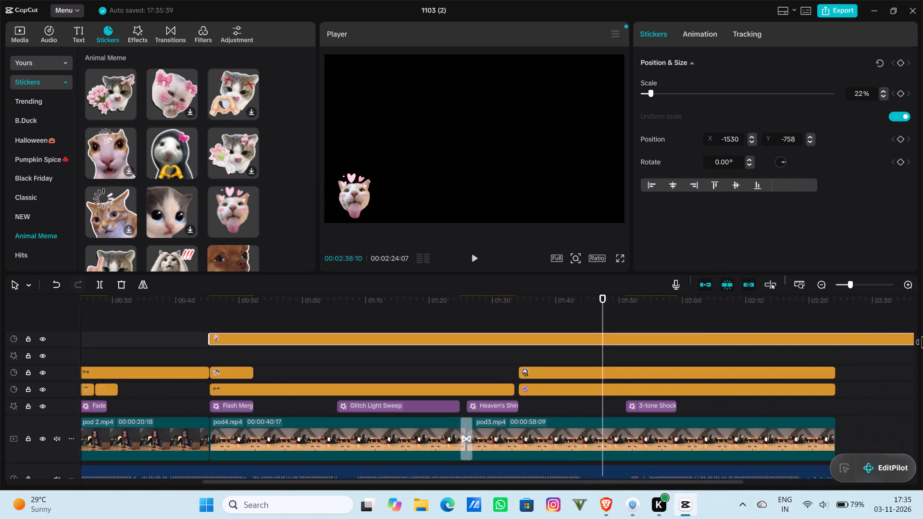
drag(922, 342, 663, 429)
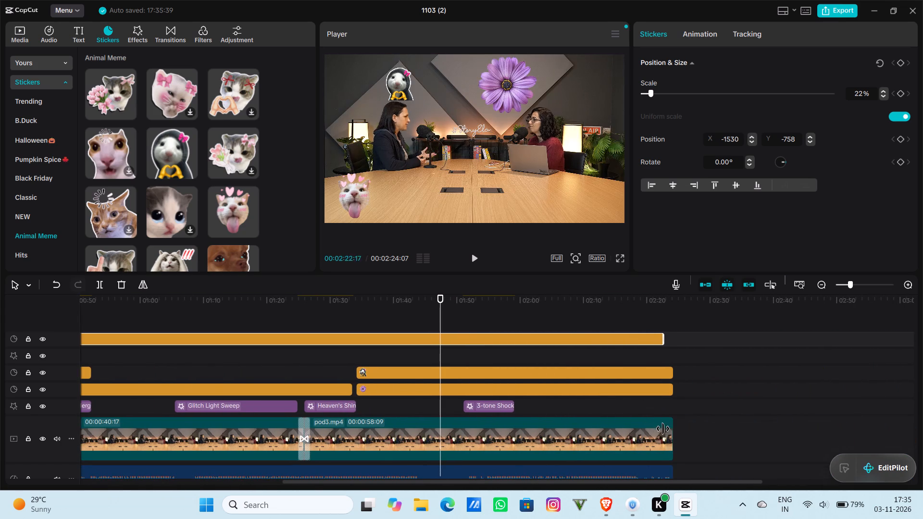
drag(663, 429, 670, 431)
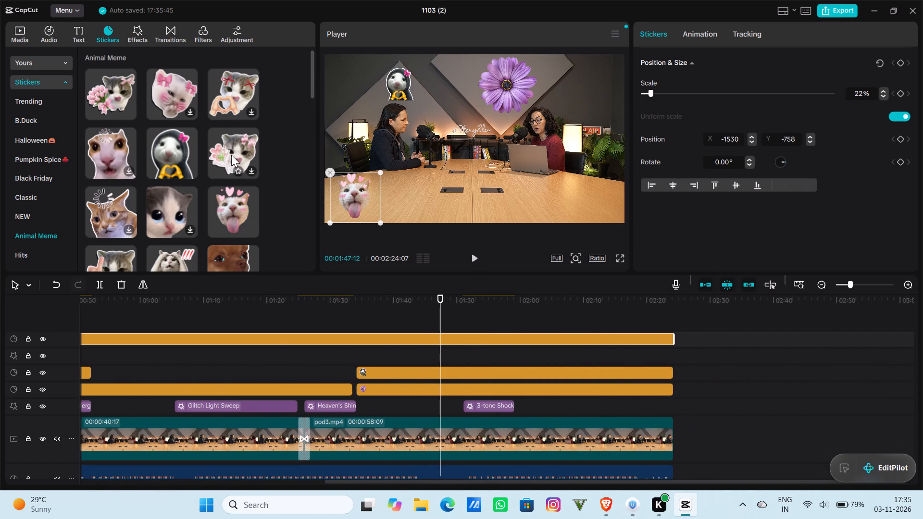
Copy pod4's angry-eyes laptop sticker, paste it at 00:01:34:05 and shift the copy slightly earlier on its track below the tongue-out cat sticker.
click(249, 354)
drag(226, 358, 184, 366)
drag(248, 362, 152, 382)
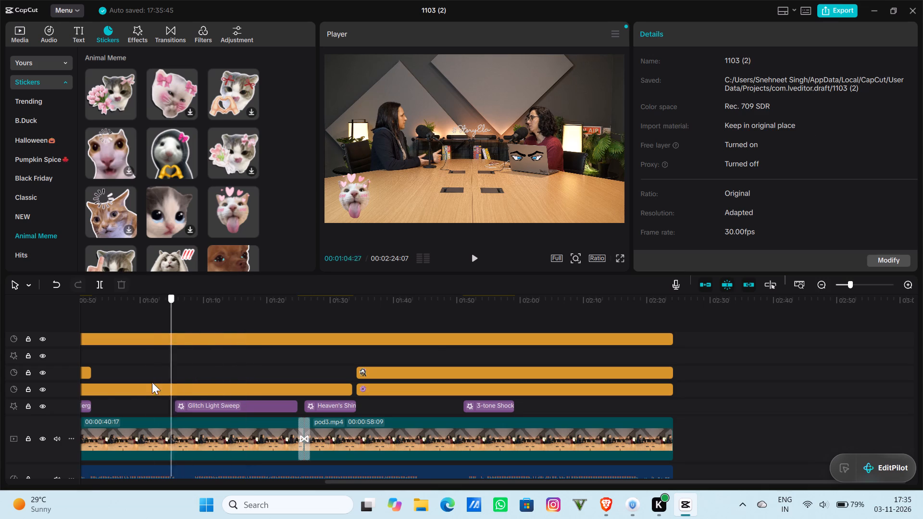
drag(152, 382, 202, 407)
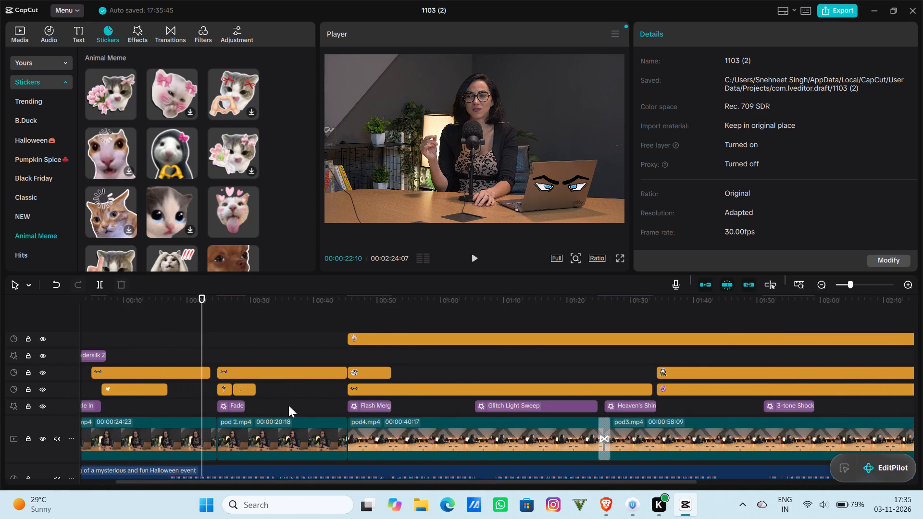
click(407, 390)
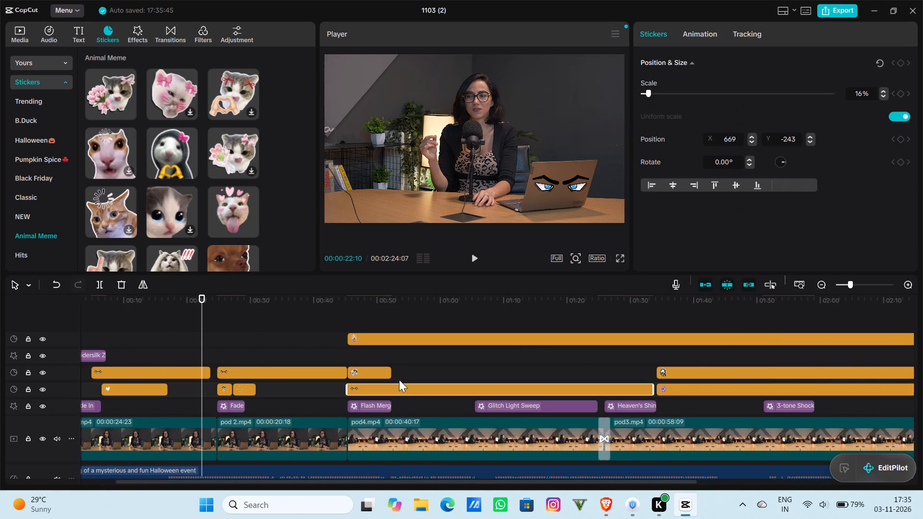
right_click(401, 393)
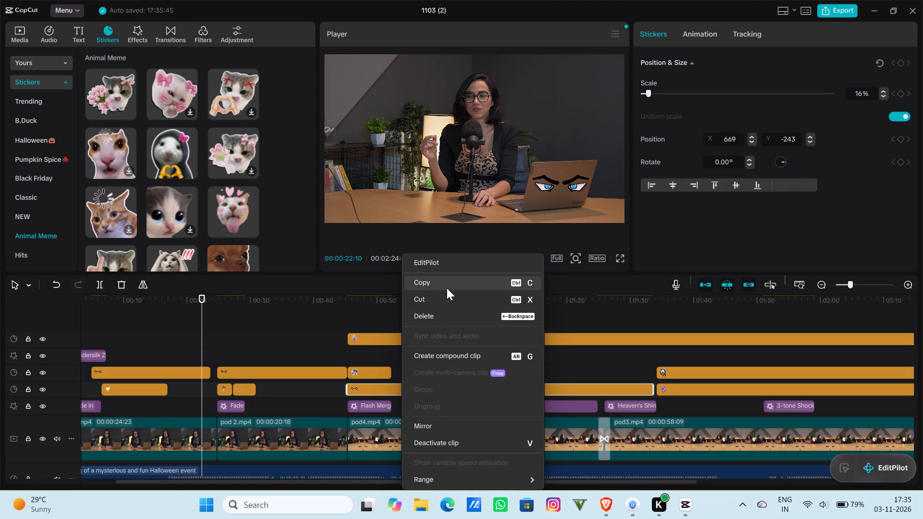
click(448, 283)
right_click(567, 386)
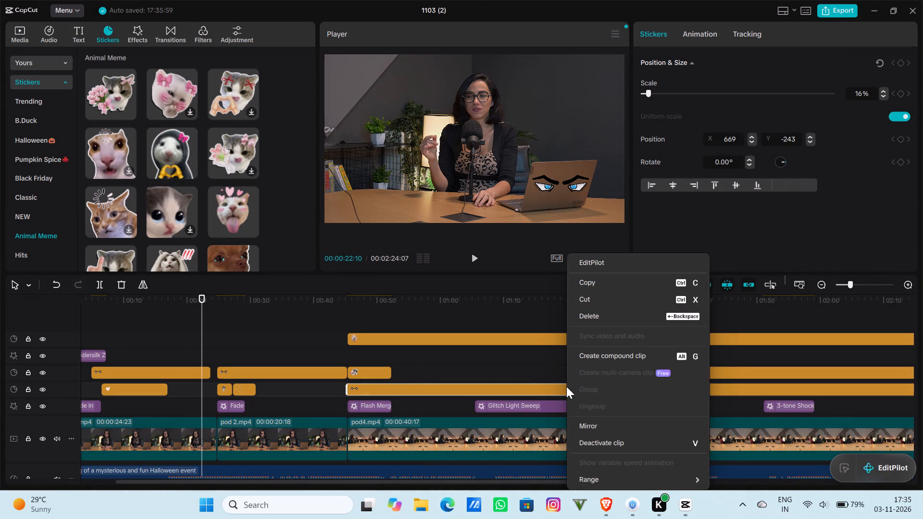
click(555, 376)
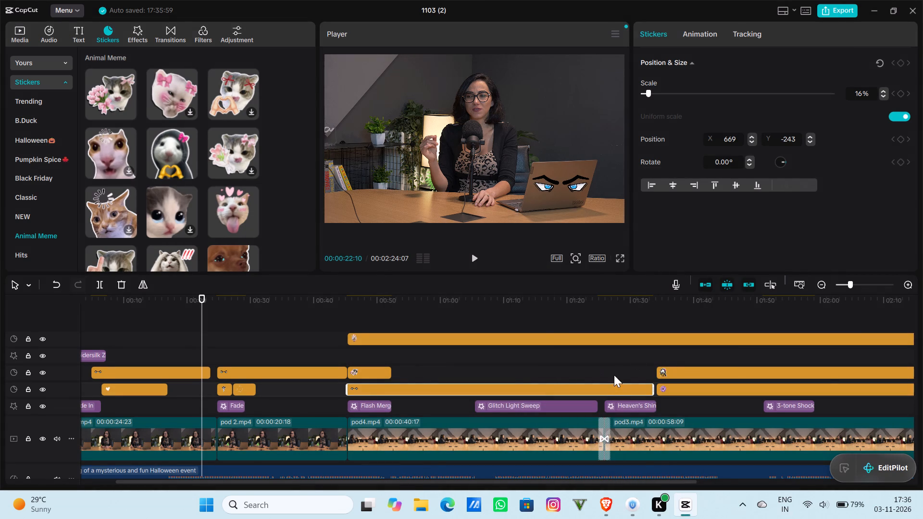
drag(654, 294, 598, 309)
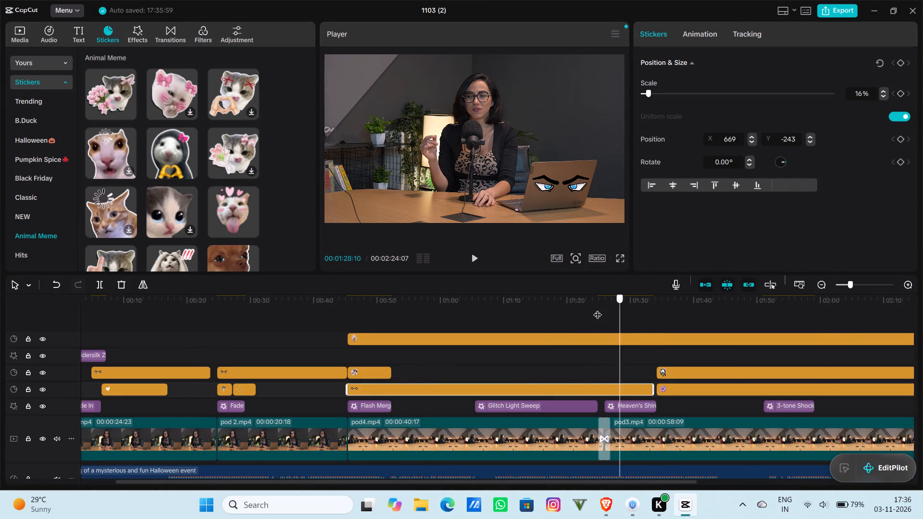
drag(598, 309, 732, 332)
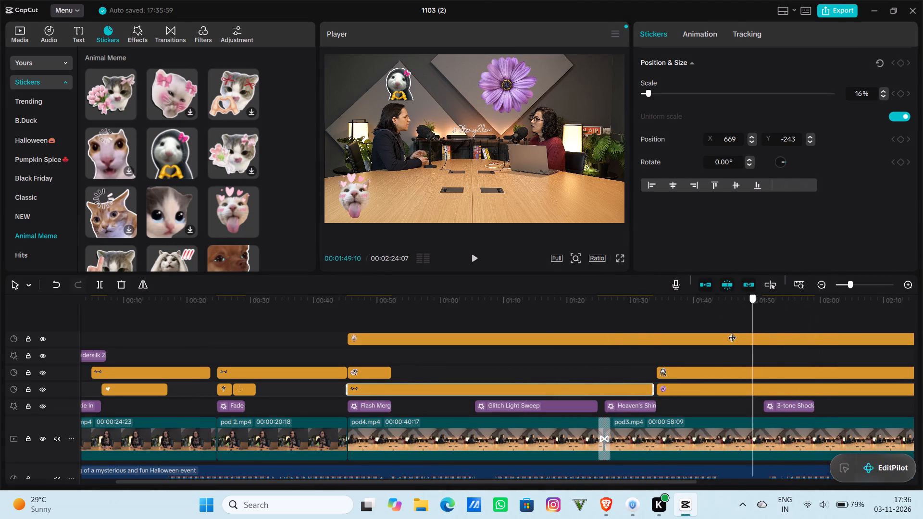
drag(732, 332, 655, 346)
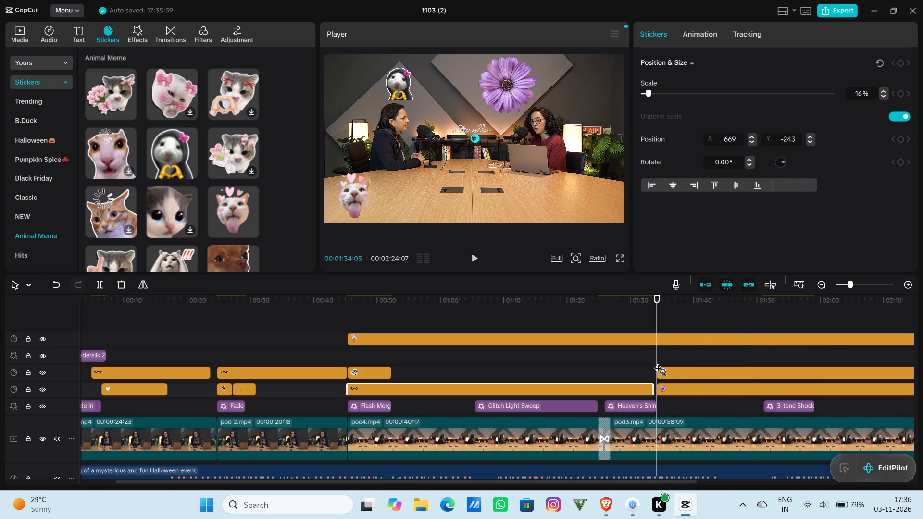
right_click(668, 359)
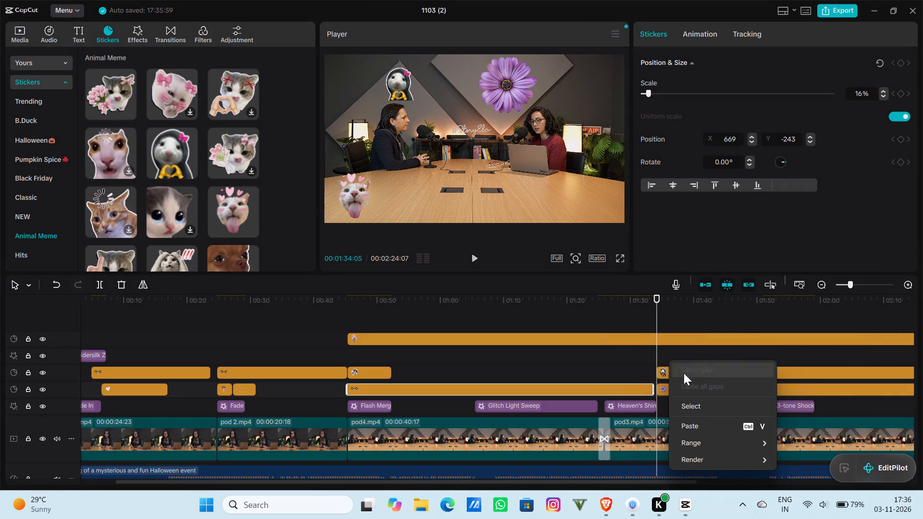
click(721, 422)
drag(703, 392, 693, 358)
click(693, 358)
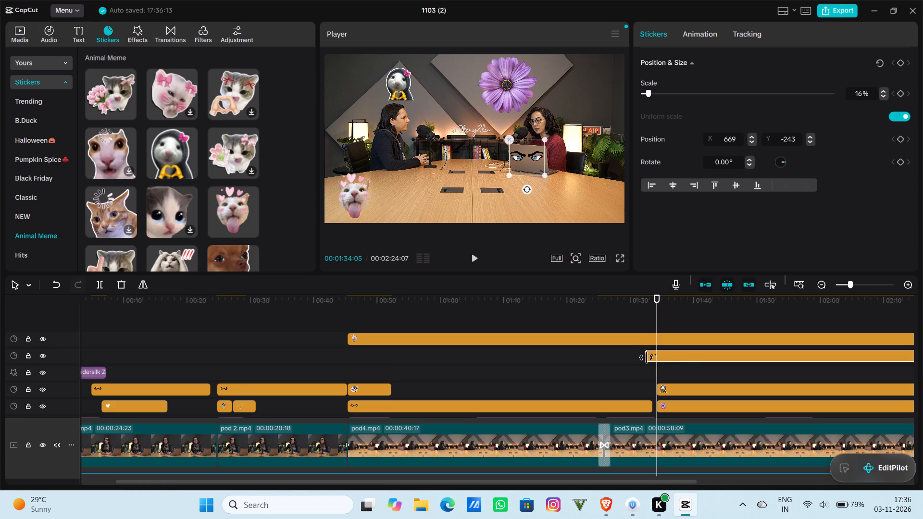
Trim the start of the copied angry-eyes sticker clip to where the original angry-eyes clip ends.
drag(646, 358, 653, 359)
click(696, 369)
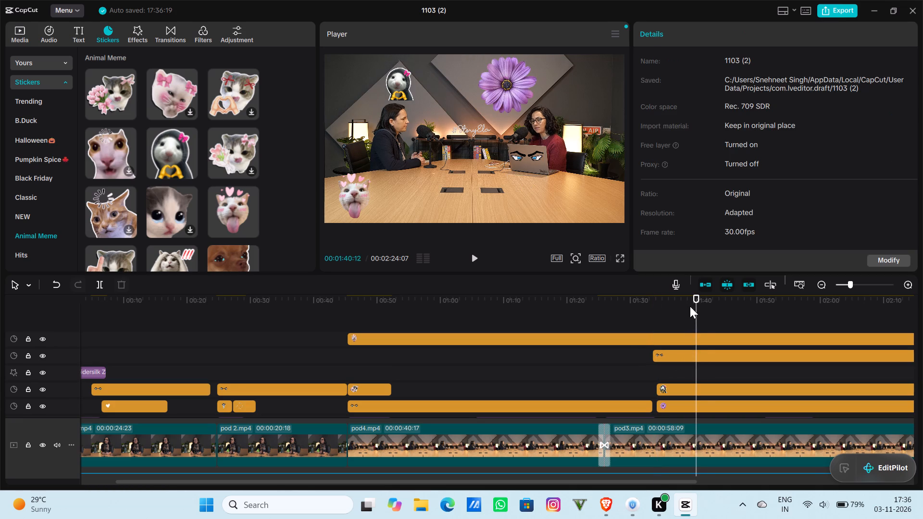
Extend the end of the copied angry-eyes sticker clip to the end of pod3 at 00:02:24:07.
drag(703, 296, 907, 292)
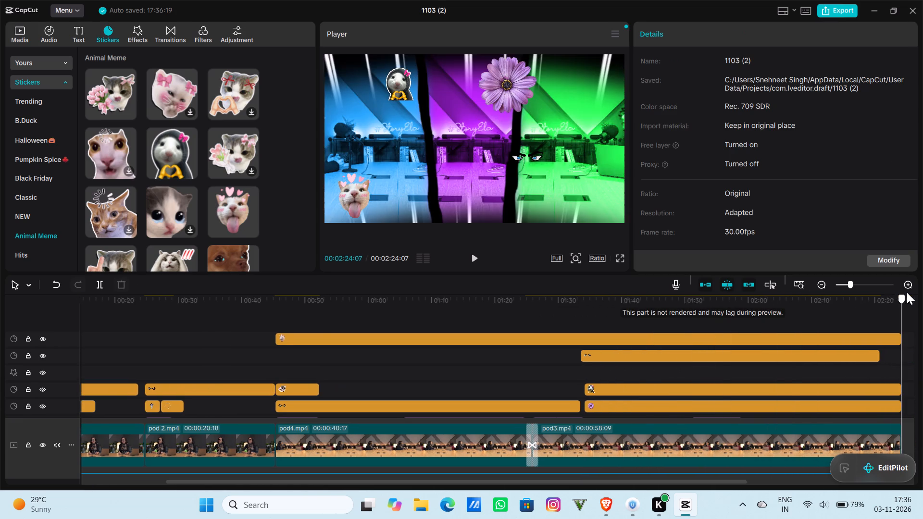
drag(907, 292, 707, 337)
click(682, 356)
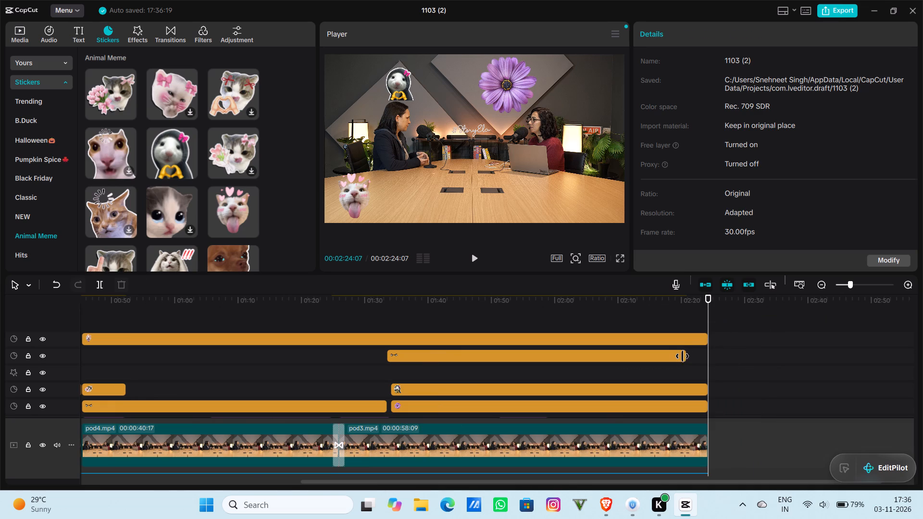
drag(689, 357, 707, 355)
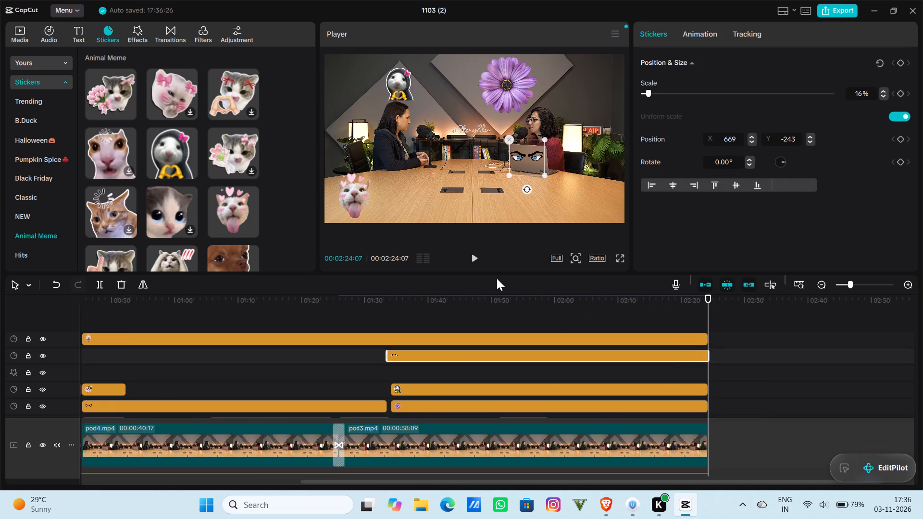
Play the video from the start, then scrub through pod3 to the end to review the stickers and effects.
click(474, 255)
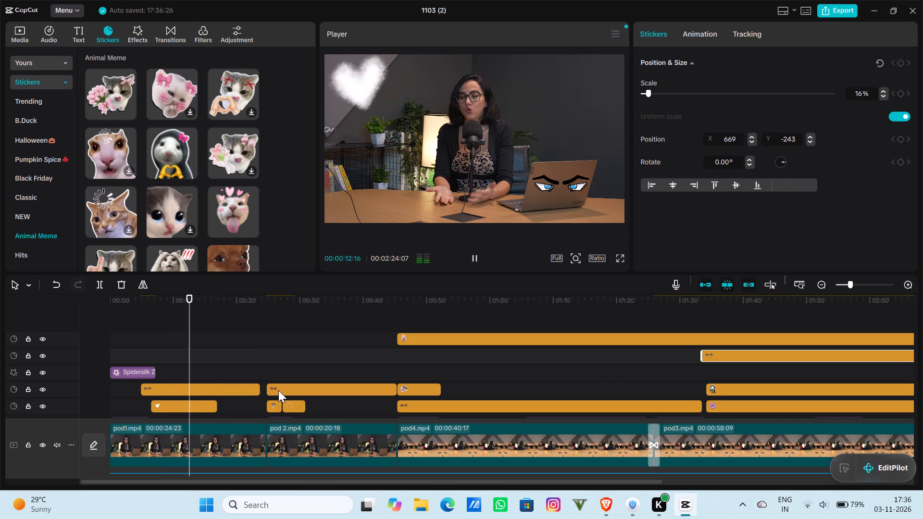
drag(688, 295, 664, 306)
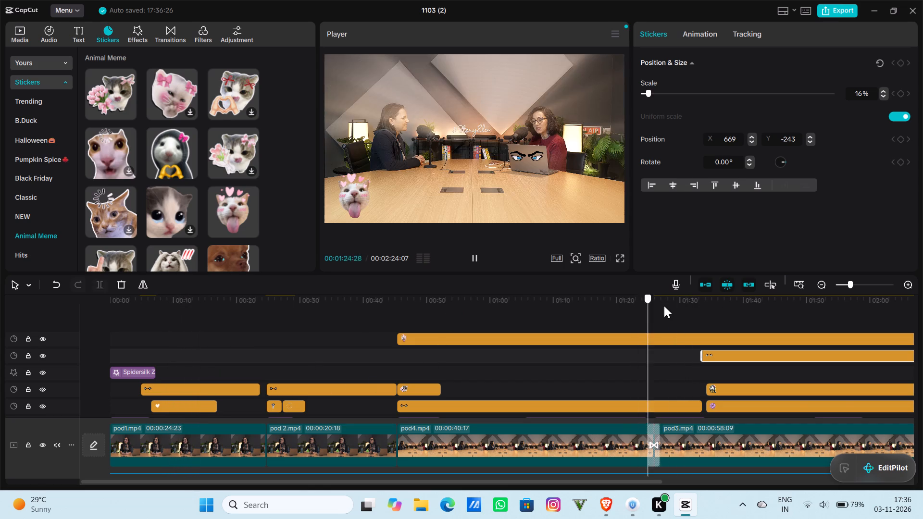
drag(664, 306, 922, 317)
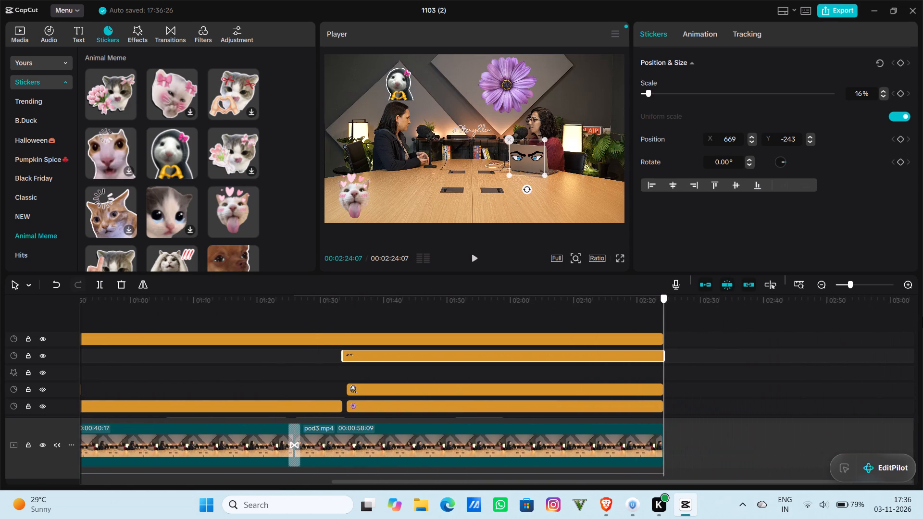
drag(922, 317, 679, 363)
Add the hands-on-head cat sticker from Animal Meme and move its clip ahead of the copied angry-eyes clip on that track.
scroll(196, 195, down, 1)
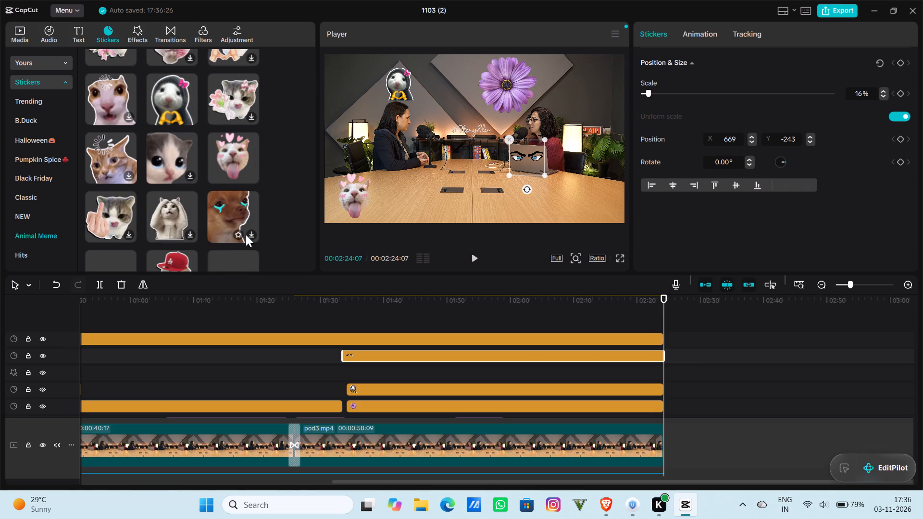
click(191, 235)
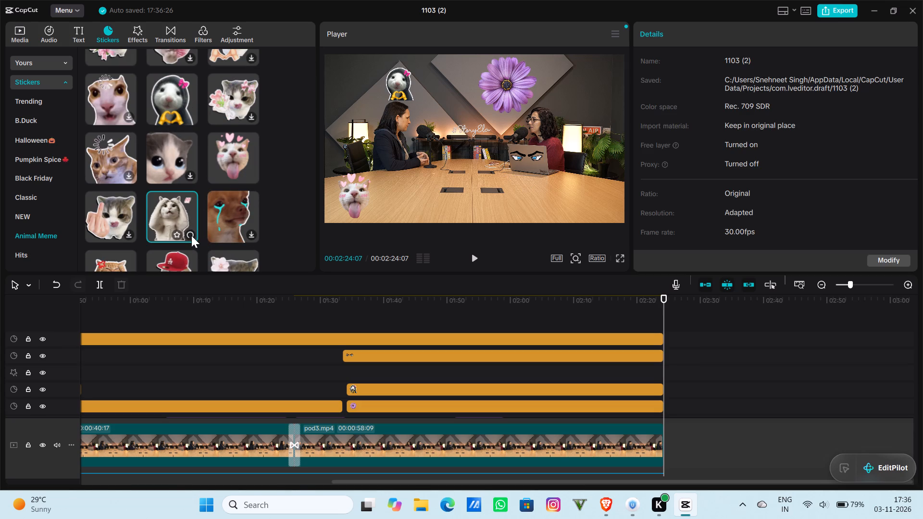
click(191, 235)
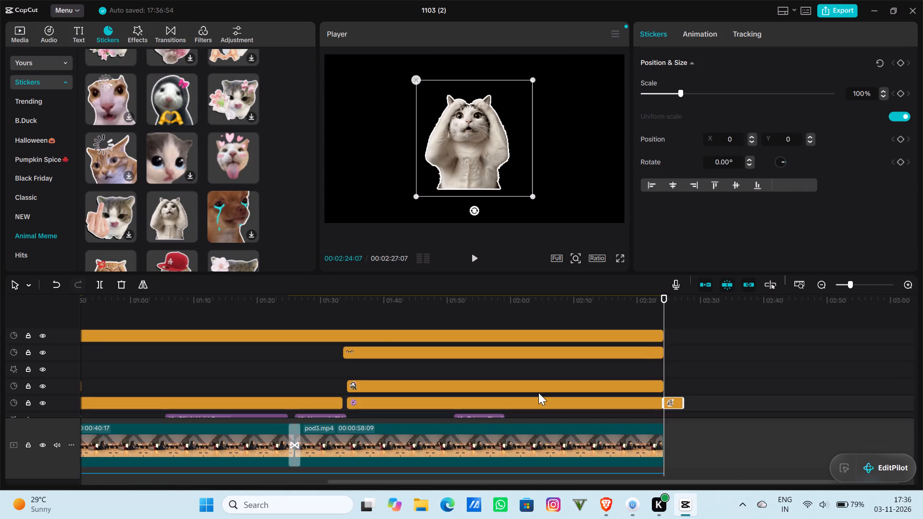
drag(674, 401, 625, 362)
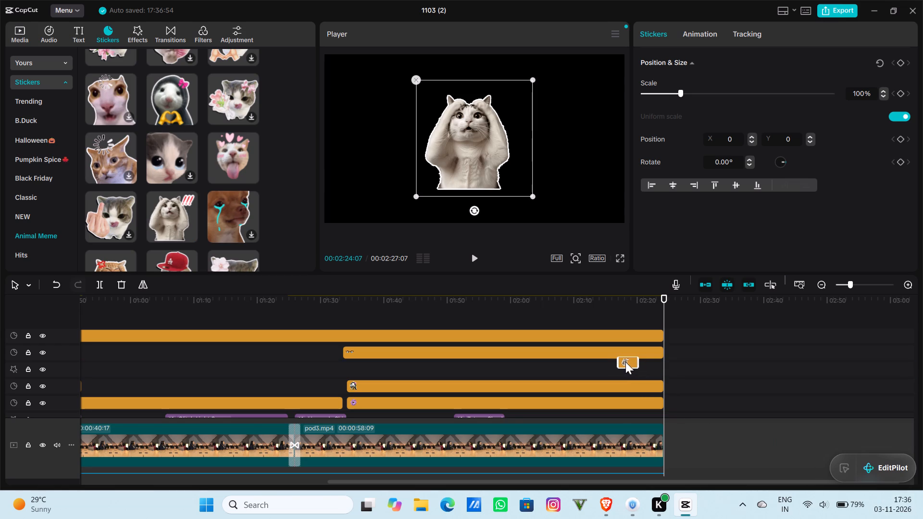
drag(625, 362, 623, 366)
drag(617, 369, 399, 379)
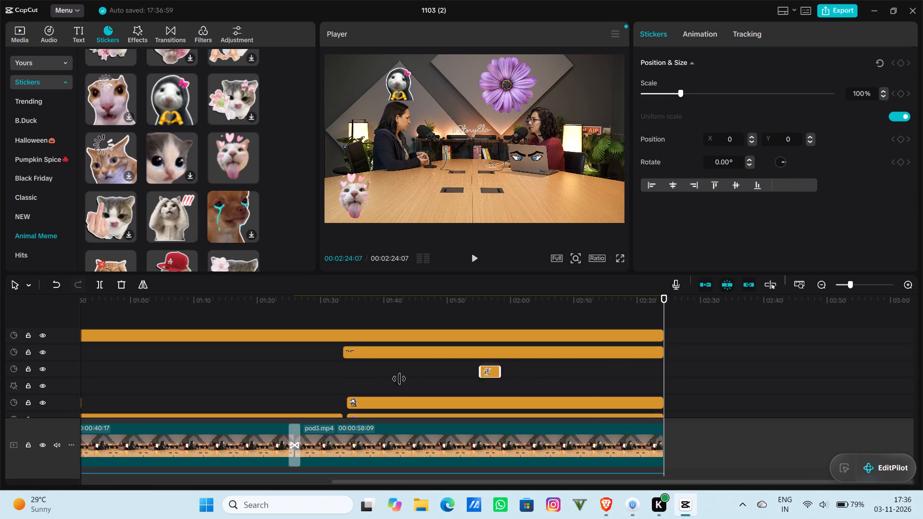
drag(399, 379, 262, 354)
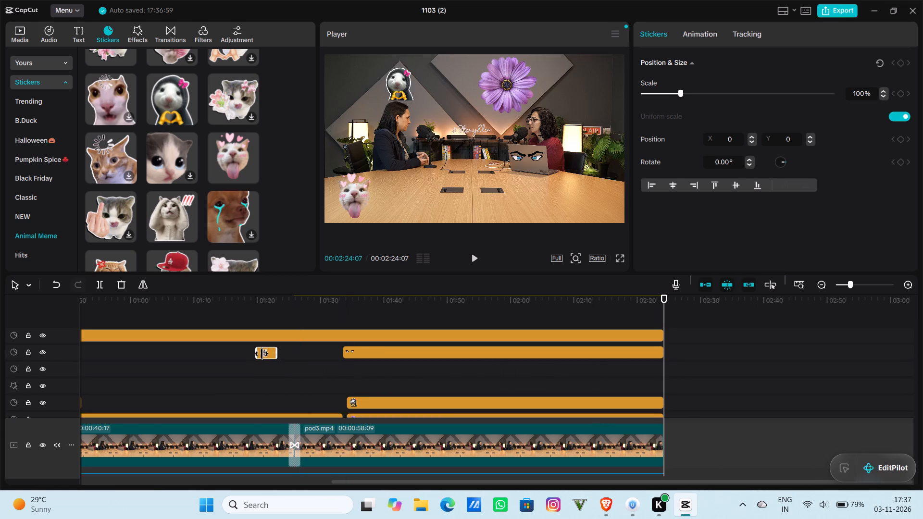
Extend the hands-on-head cat sticker clip to run from about 00:00:08 to the start of the copied angry-eyes clip.
drag(256, 353, 69, 375)
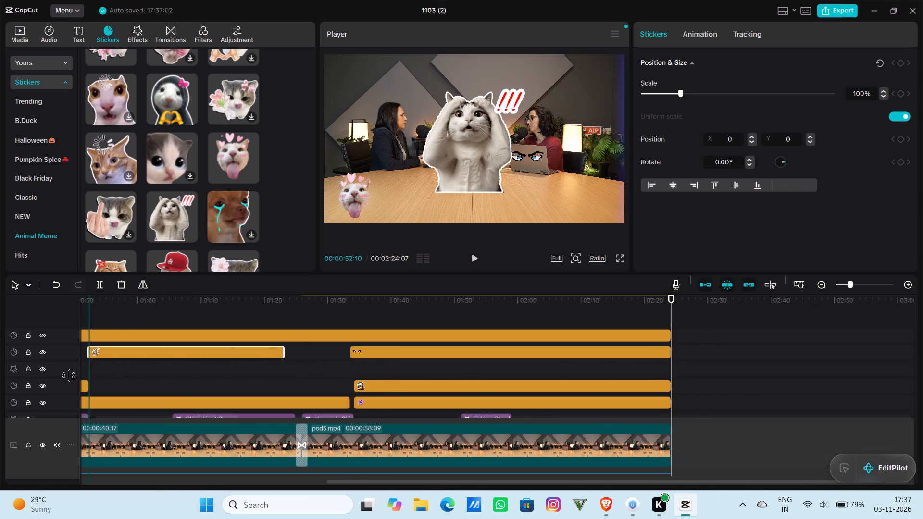
drag(69, 375, 155, 410)
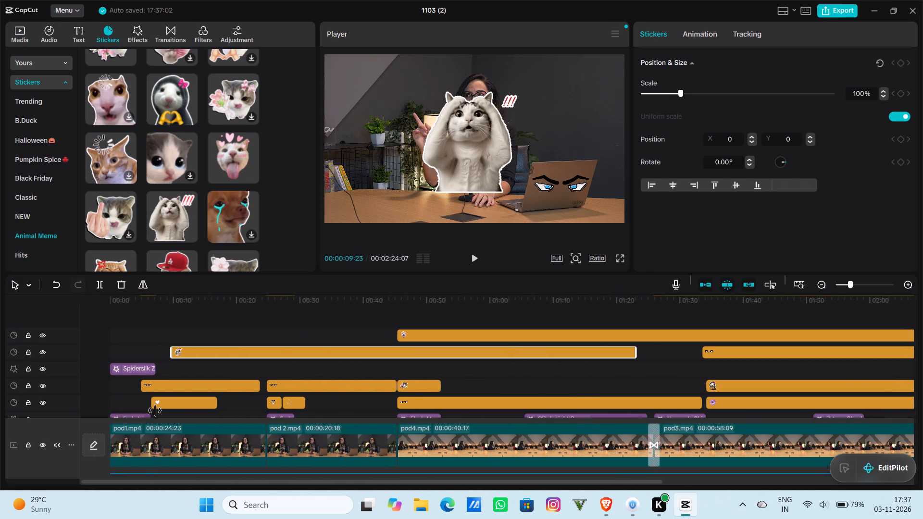
drag(155, 410, 279, 412)
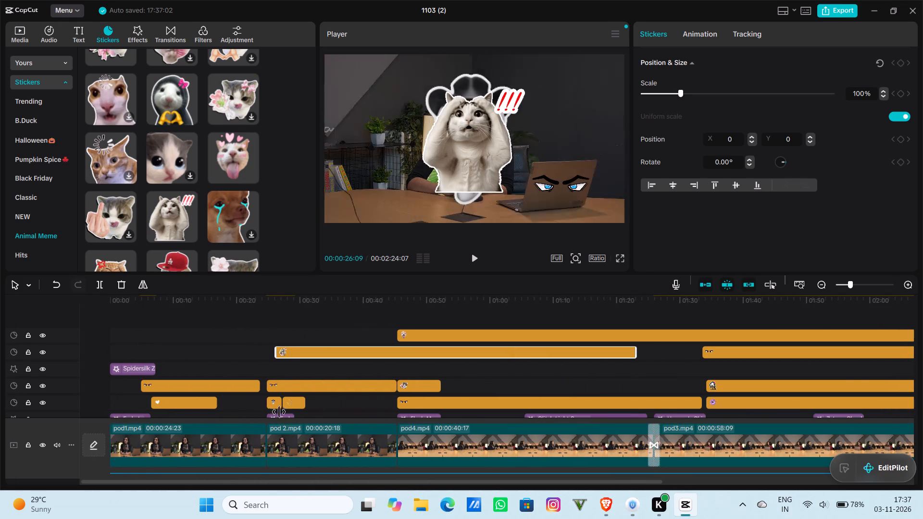
drag(279, 412, 162, 427)
drag(635, 355, 700, 356)
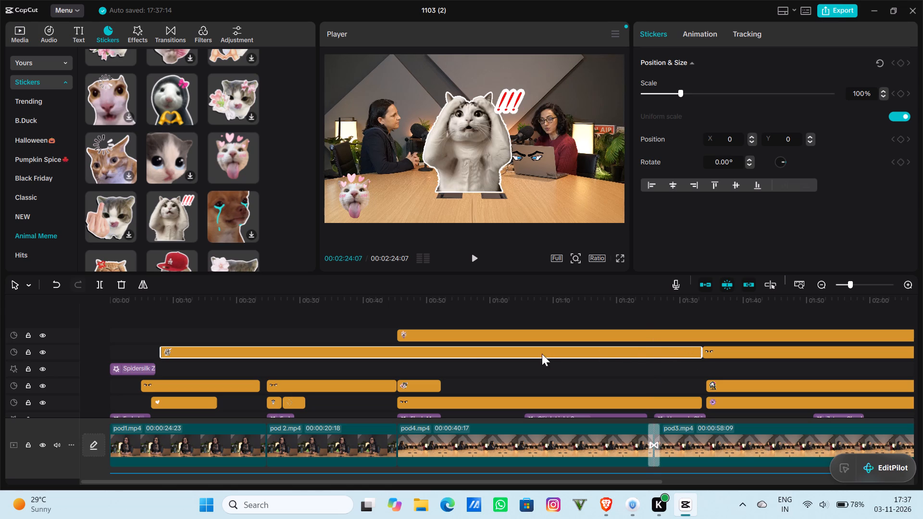
At 00:00:52:10, scale the hands-on-head cat sticker to 50% and place it in the frame's upper-right corner at X 1549, Y 709.
click(368, 354)
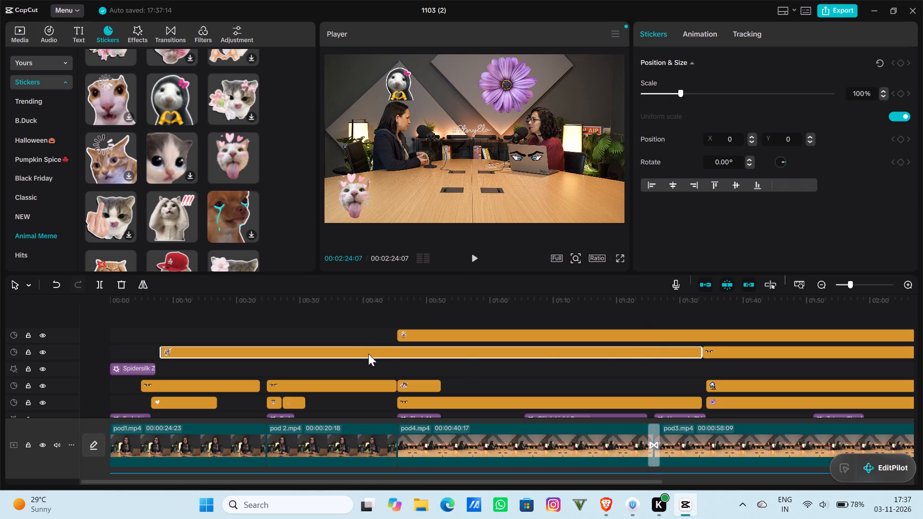
click(441, 301)
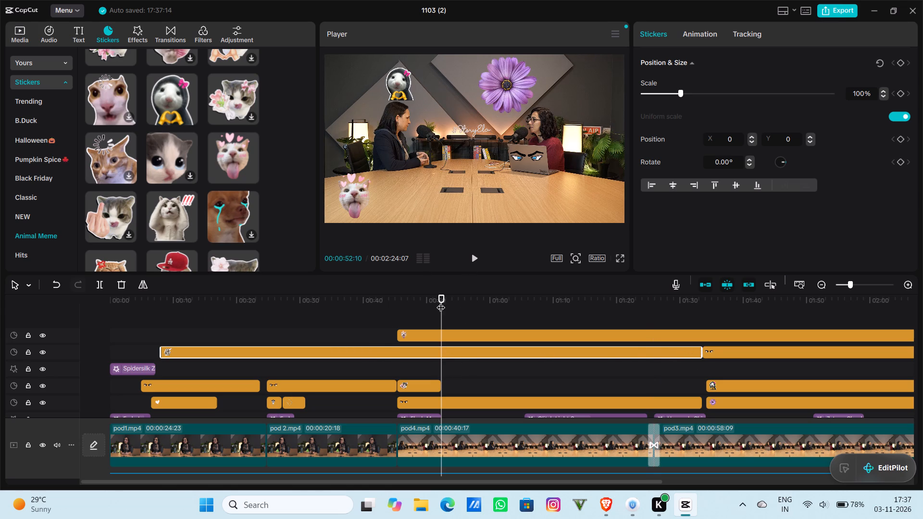
drag(532, 196, 482, 161)
drag(475, 149, 594, 95)
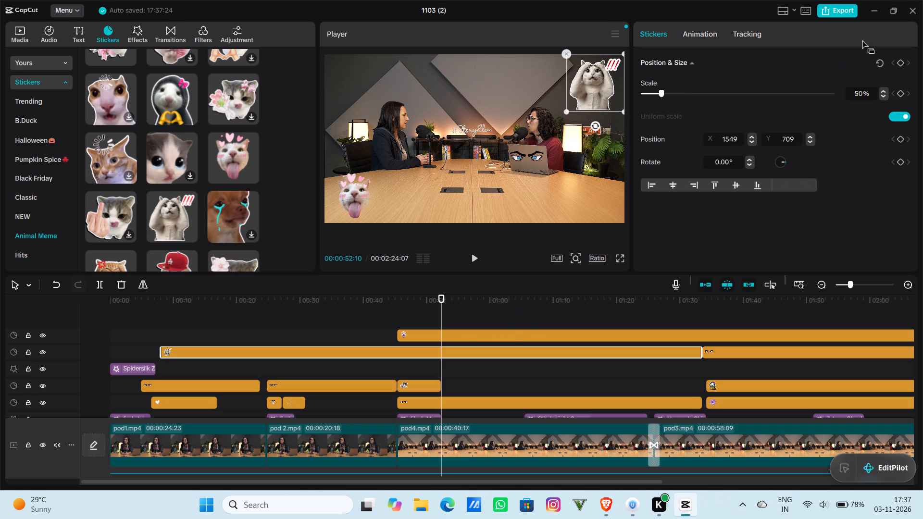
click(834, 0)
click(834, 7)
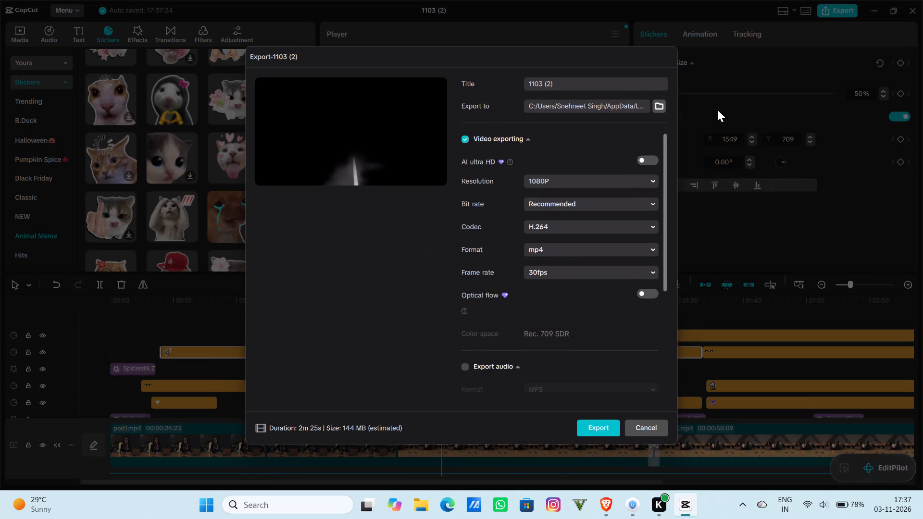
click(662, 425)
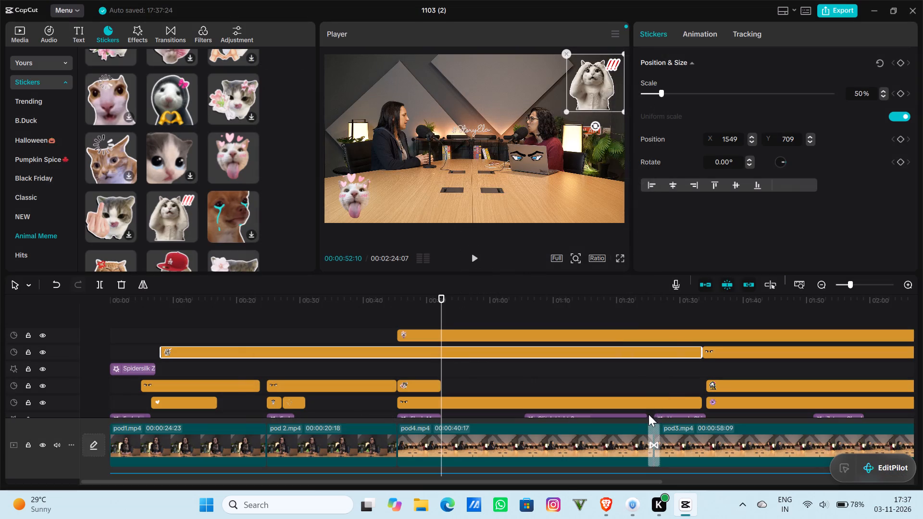
Look over the sticker, effect, video and music tracks in the timeline.
scroll(340, 191, down, 2)
scroll(556, 327, down, 5)
scroll(570, 396, up, 1)
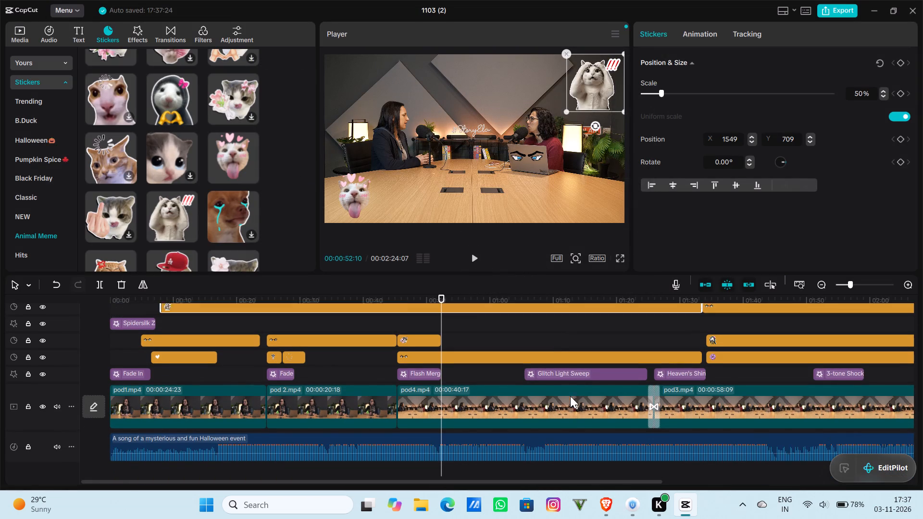
scroll(570, 396, up, 3)
scroll(570, 396, down, 4)
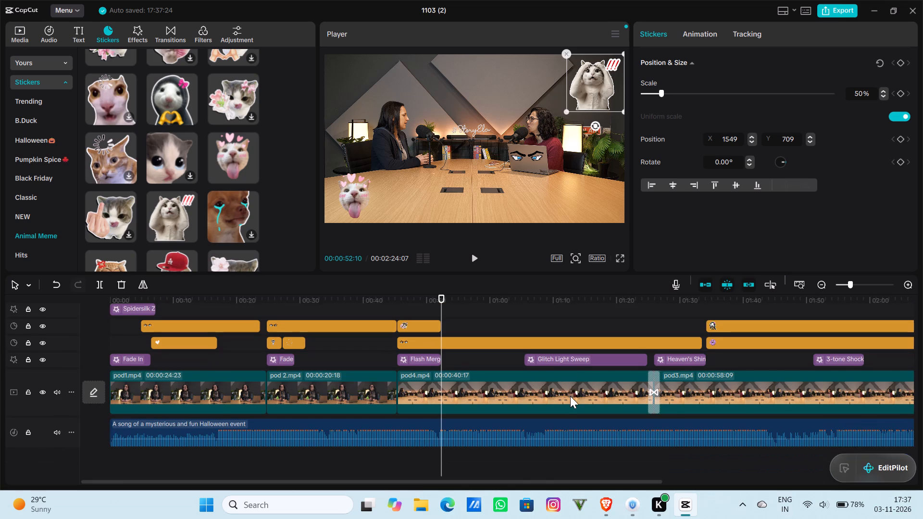
scroll(570, 396, up, 5)
Play the video from the start through pod1 and into pod 2 to review the stickers and effects.
click(474, 250)
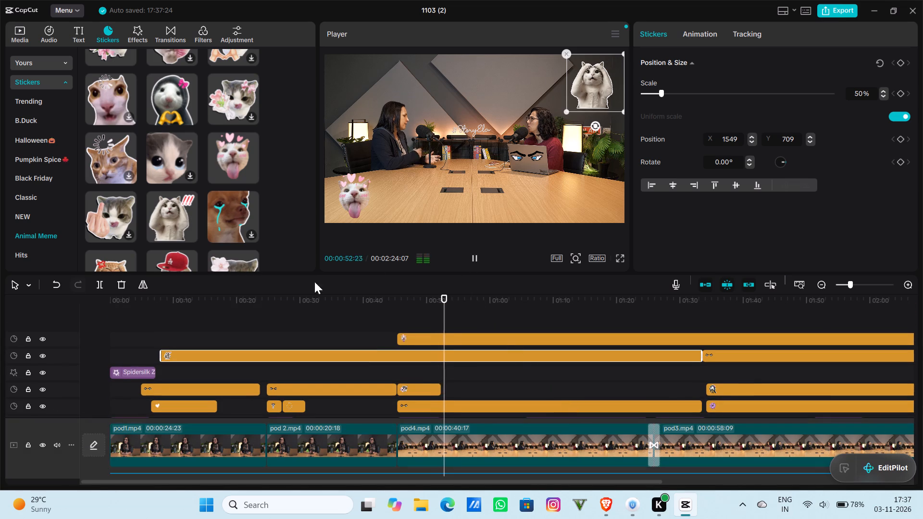
drag(282, 301, 0, 301)
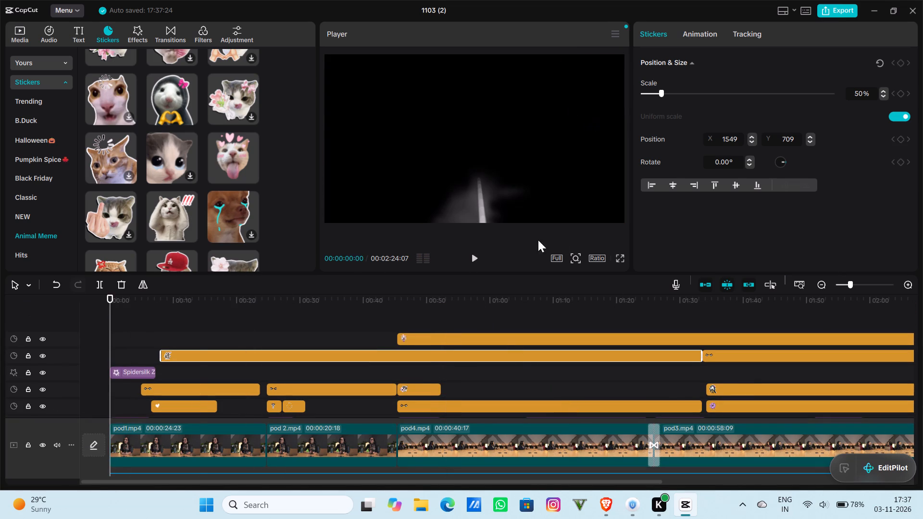
click(476, 256)
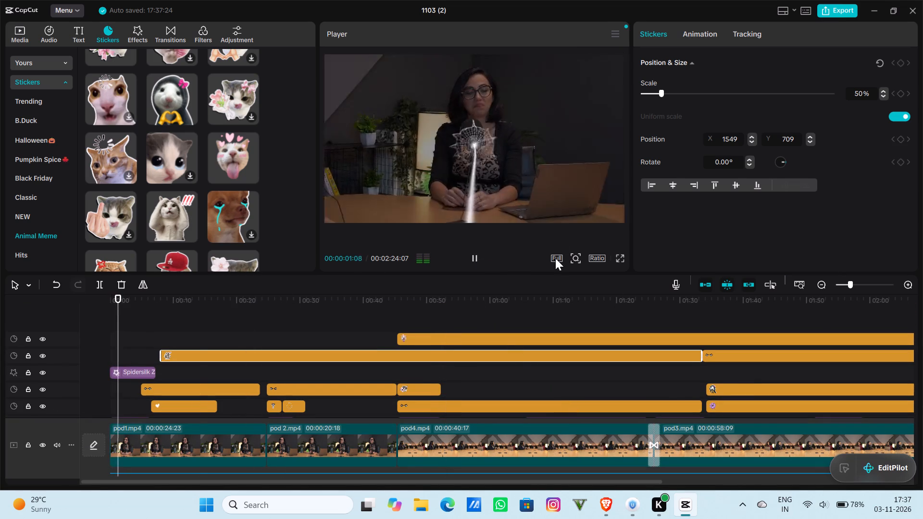
click(555, 258)
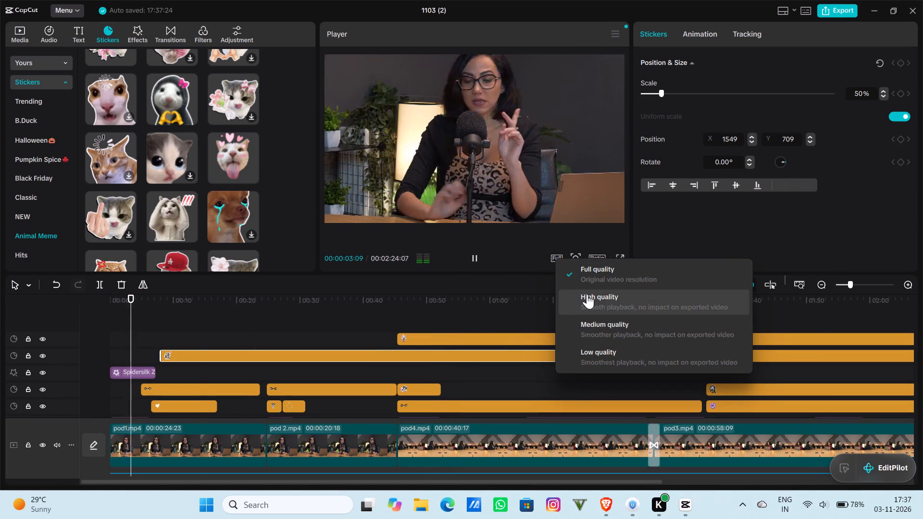
click(549, 224)
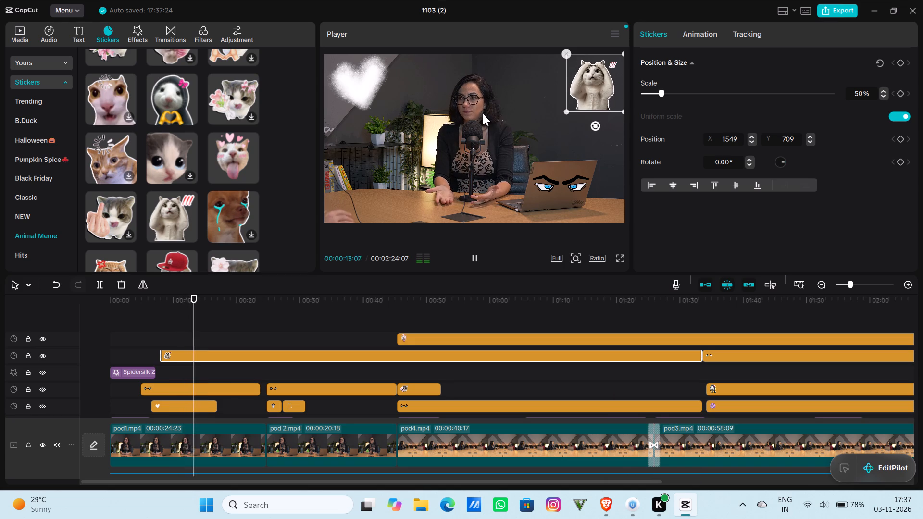
click(544, 141)
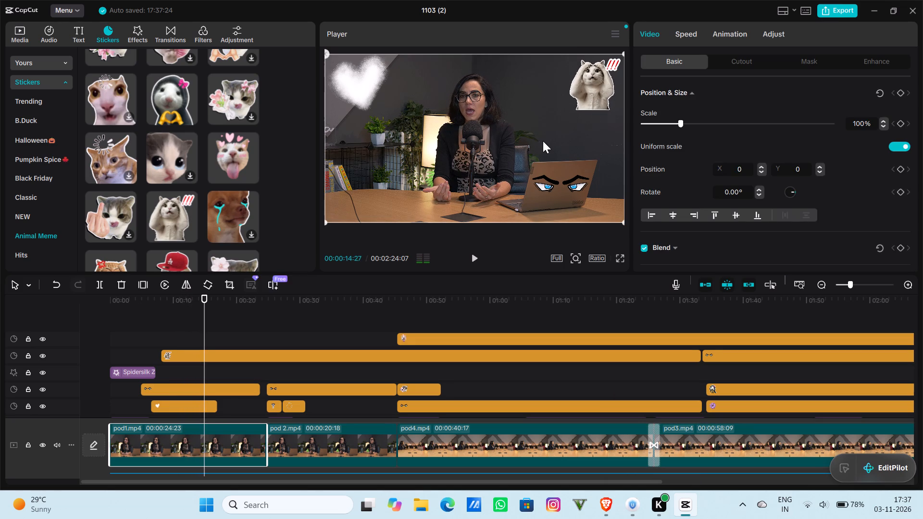
click(474, 262)
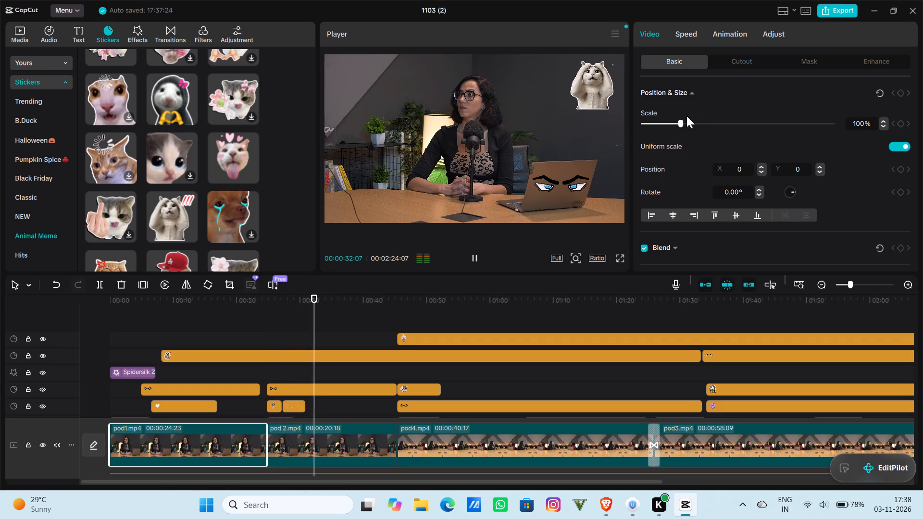
Set the pod1 clip's scale to 109%.
drag(677, 123, 684, 123)
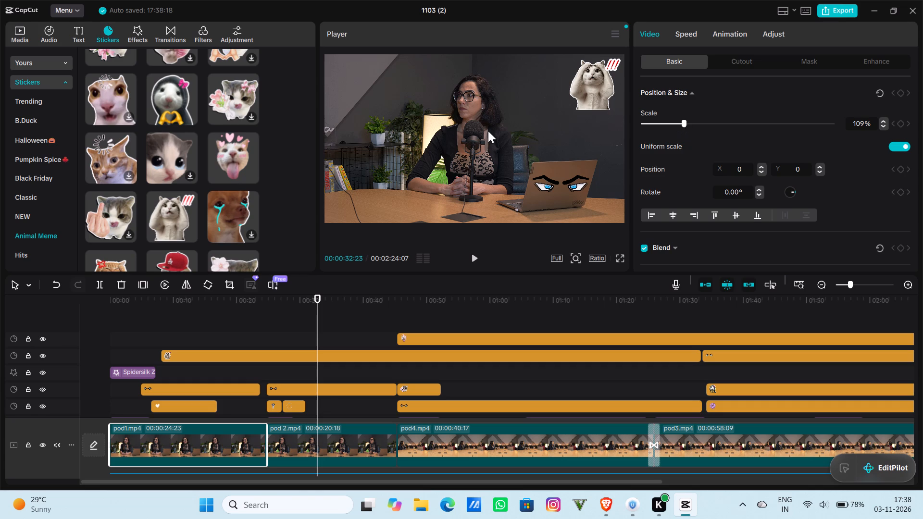
Continue playback through pod 2, then skip ahead to 00:01:12:25 in pod4 to review the stickers and effects.
click(488, 131)
click(474, 250)
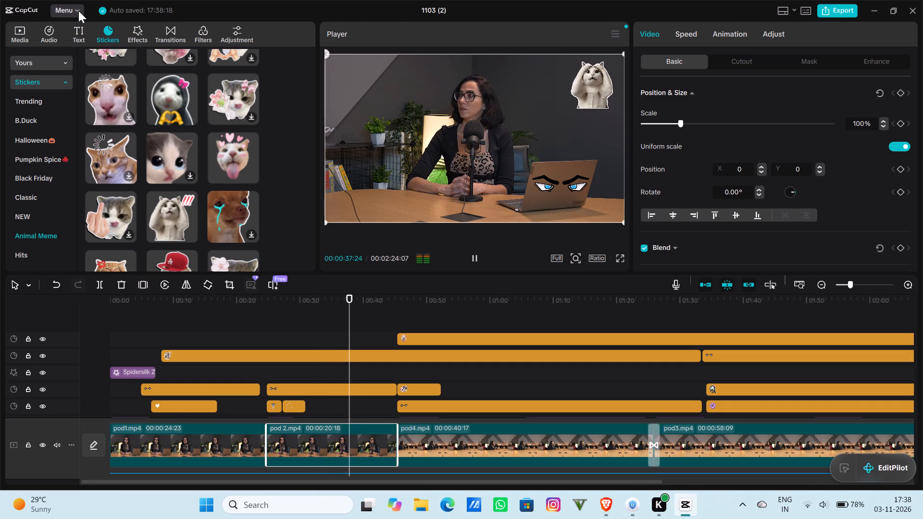
click(66, 6)
click(66, 6)
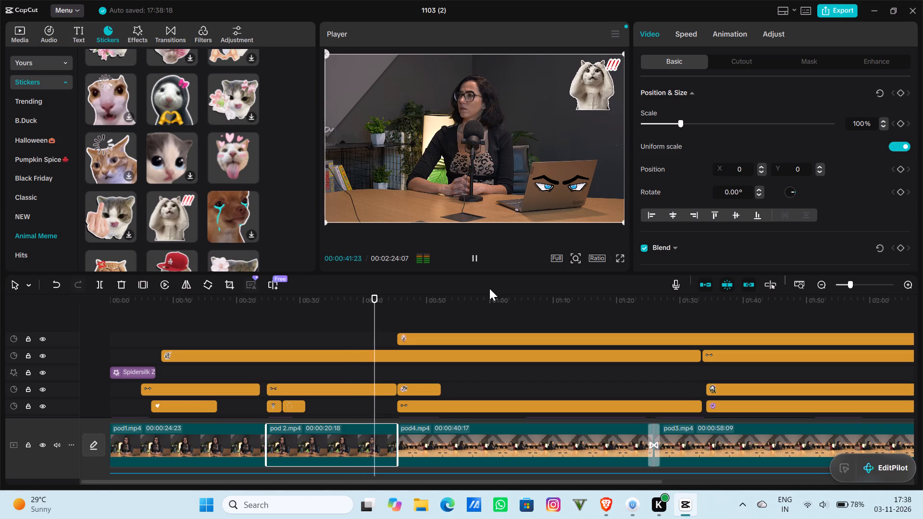
drag(489, 293, 529, 295)
click(529, 295)
click(571, 298)
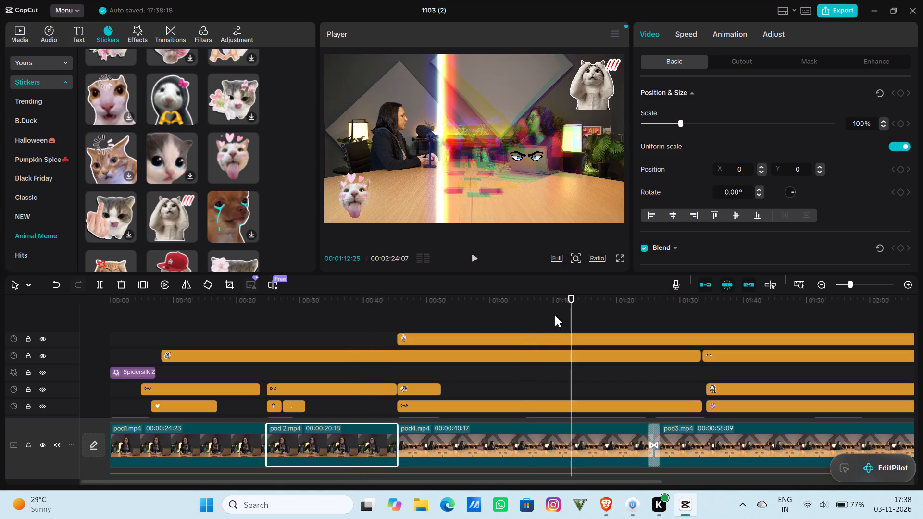
Shift the tongue-out cat sticker clip slightly later on its track.
click(542, 336)
drag(542, 336, 546, 319)
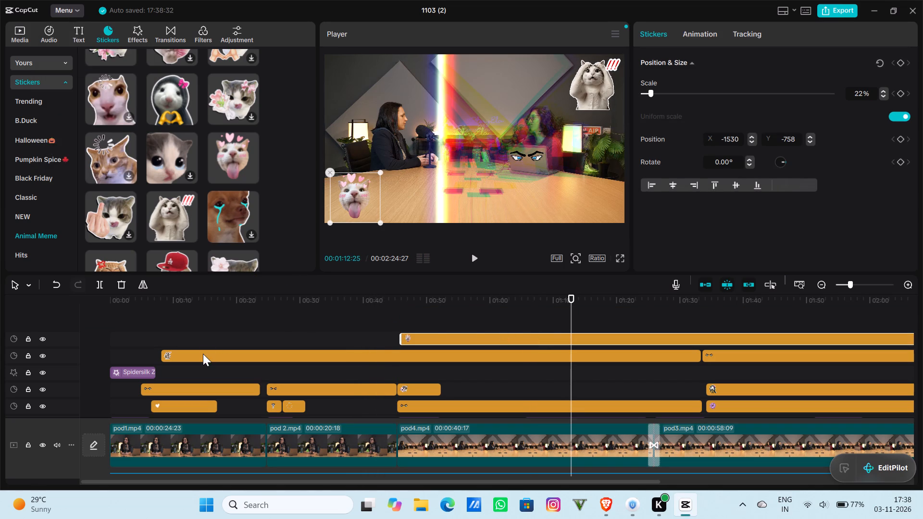
Add the red-cap pointing cat sticker from Animal Meme at 00:01:12:25 and move its clip to a new track above the others.
scroll(171, 242, down, 1)
click(188, 237)
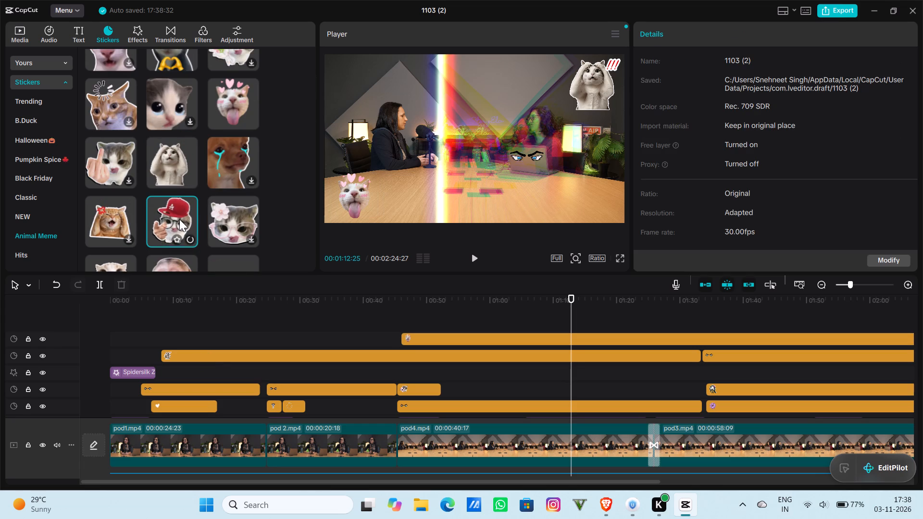
click(179, 219)
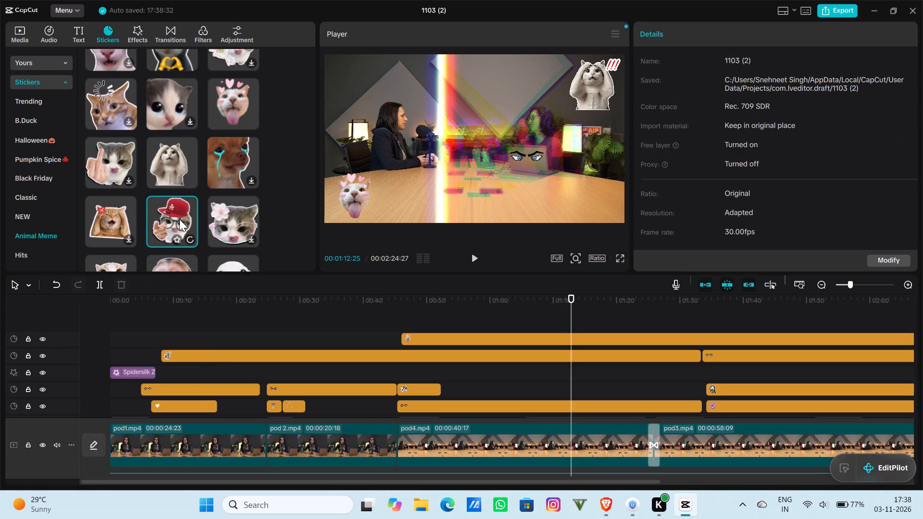
click(189, 240)
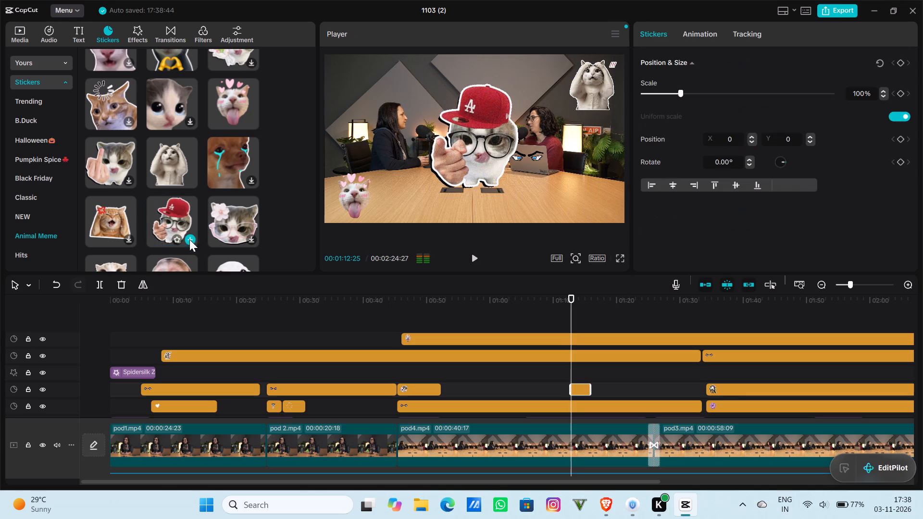
drag(582, 385, 575, 318)
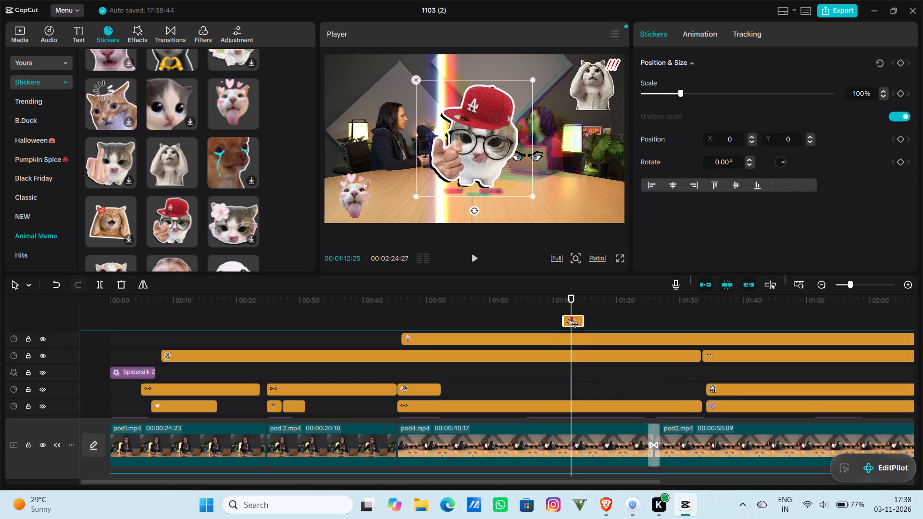
Extend the start of the red-cap cat sticker clip to the beginning of the video at 00:00:00:00.
drag(566, 337, 69, 318)
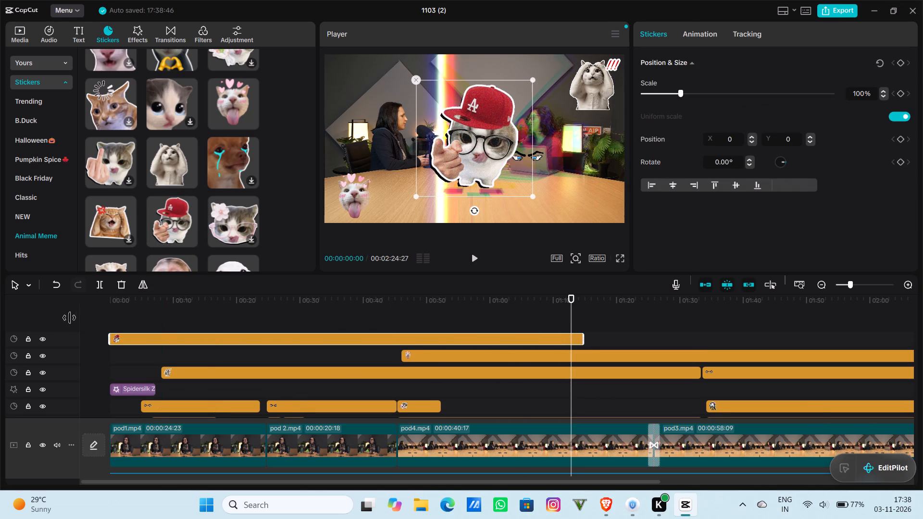
Extend the end of the red-cap cat sticker clip to the end of the video.
drag(69, 318, 68, 318)
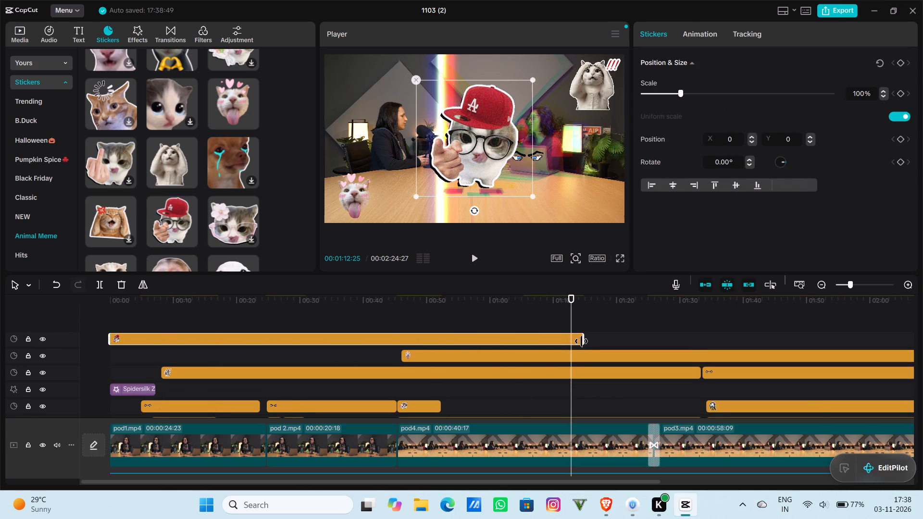
drag(581, 341, 615, 337)
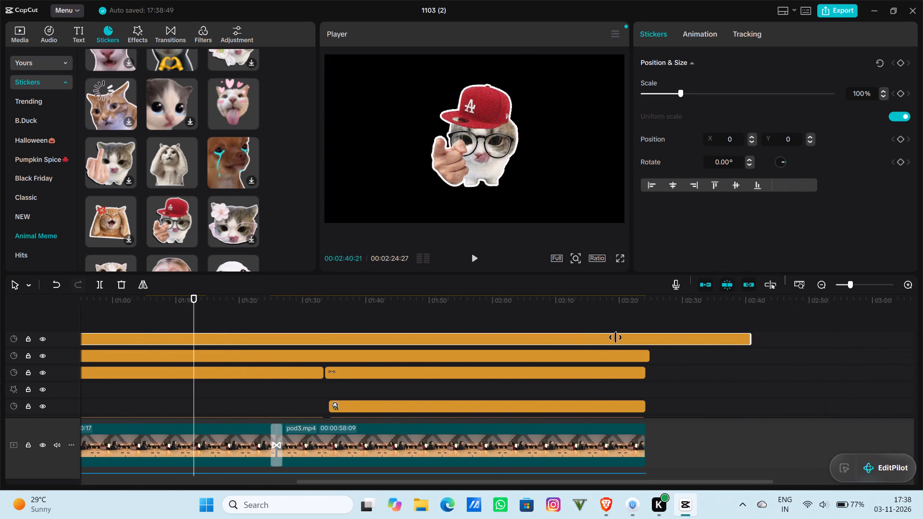
drag(615, 337, 645, 398)
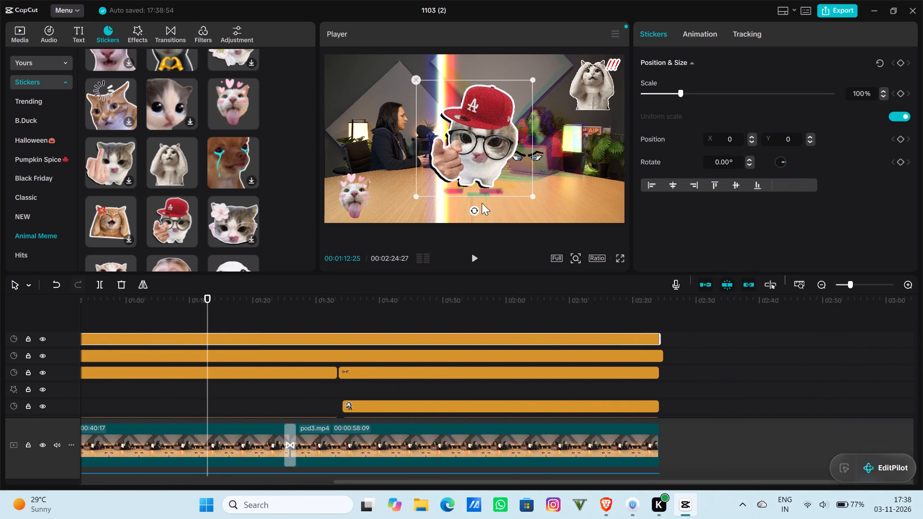
Scale the red-cap cat sticker to 45% and place it in the frame's upper-left corner at X -1654, Y 741.
drag(531, 194, 479, 170)
drag(477, 150, 349, 93)
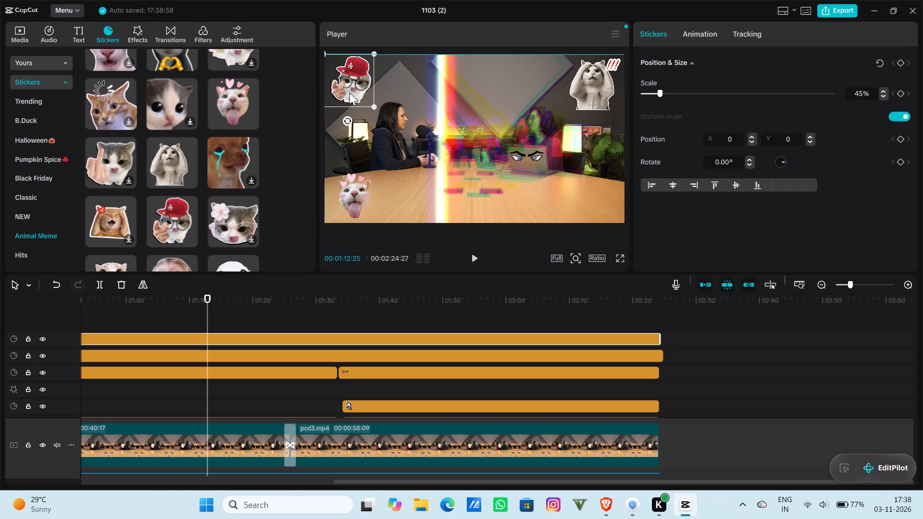
drag(349, 93, 348, 93)
Split the red-cap cat sticker clip at 00:00:46:01 and delete the part before the split.
drag(299, 300, 299, 300)
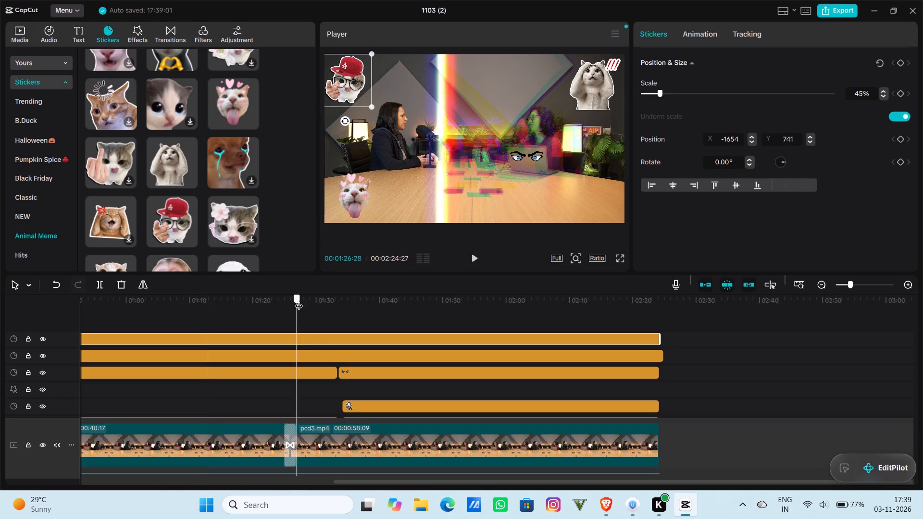
drag(299, 300, 377, 354)
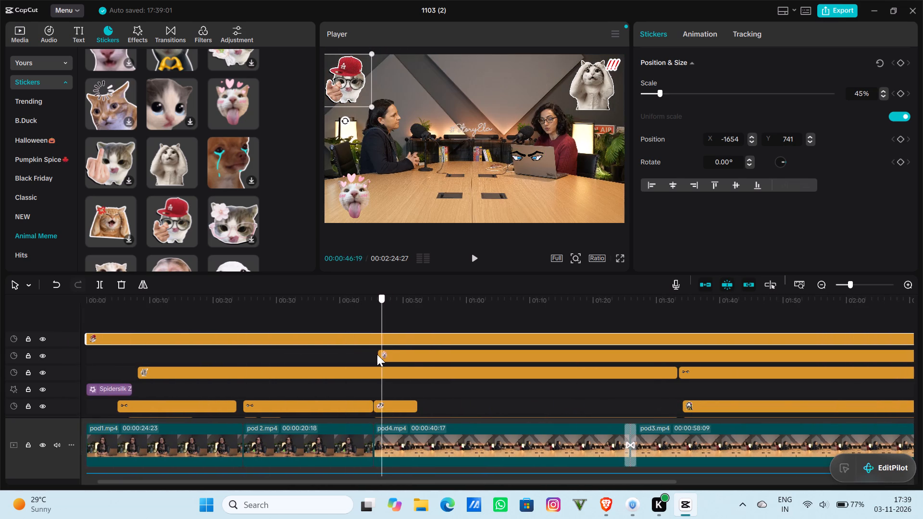
drag(377, 354, 380, 354)
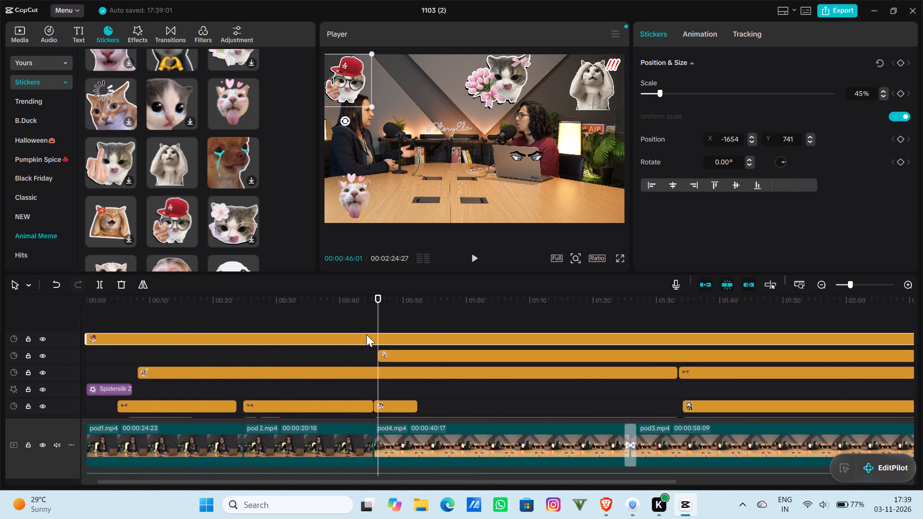
click(97, 283)
click(155, 341)
click(118, 288)
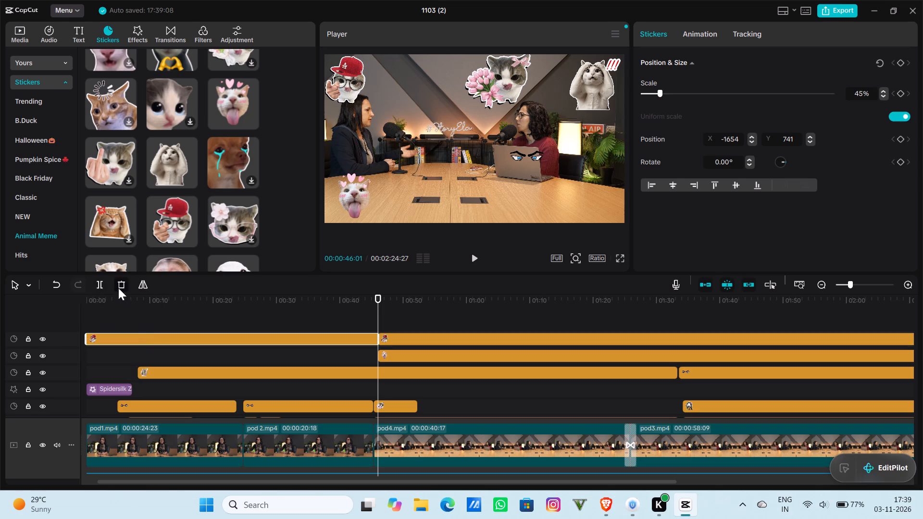
Play pod4 from 00:00:46:01 and nudge the hands-on-head cat sticker's X position to 1544.
click(472, 262)
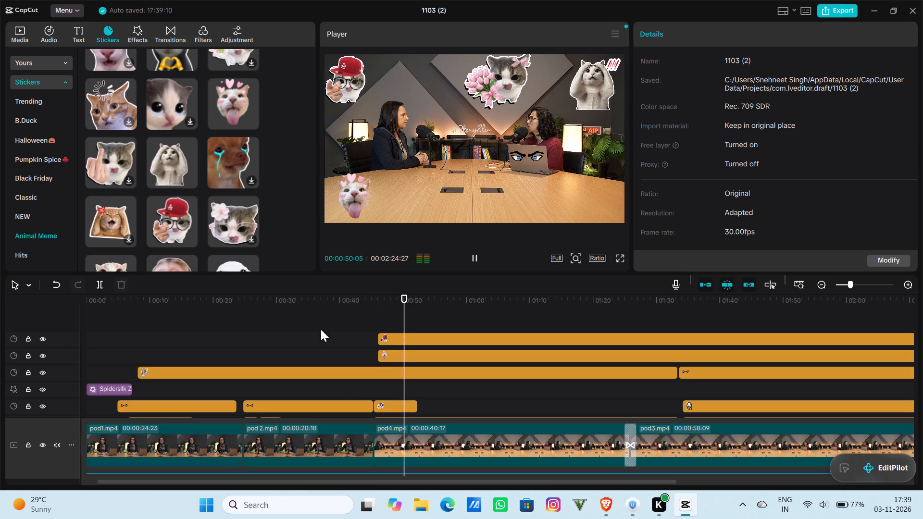
click(297, 299)
click(241, 304)
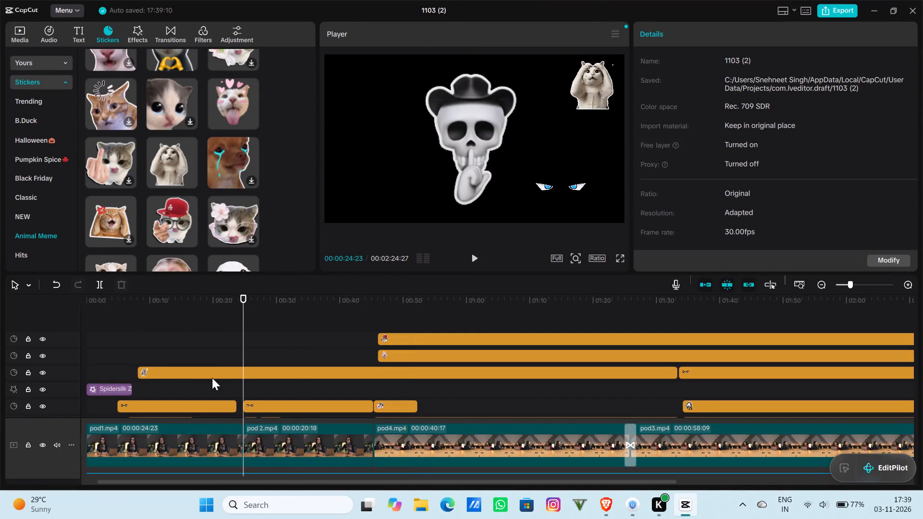
click(421, 384)
click(406, 377)
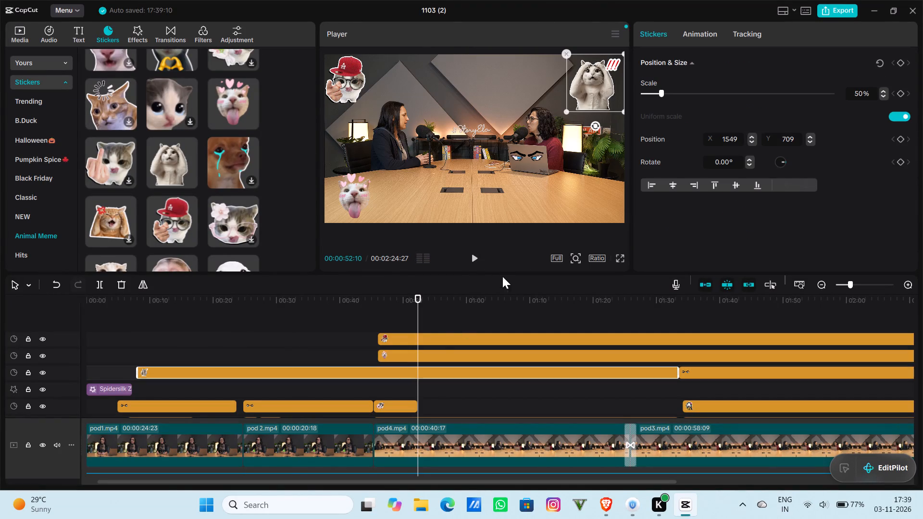
click(473, 259)
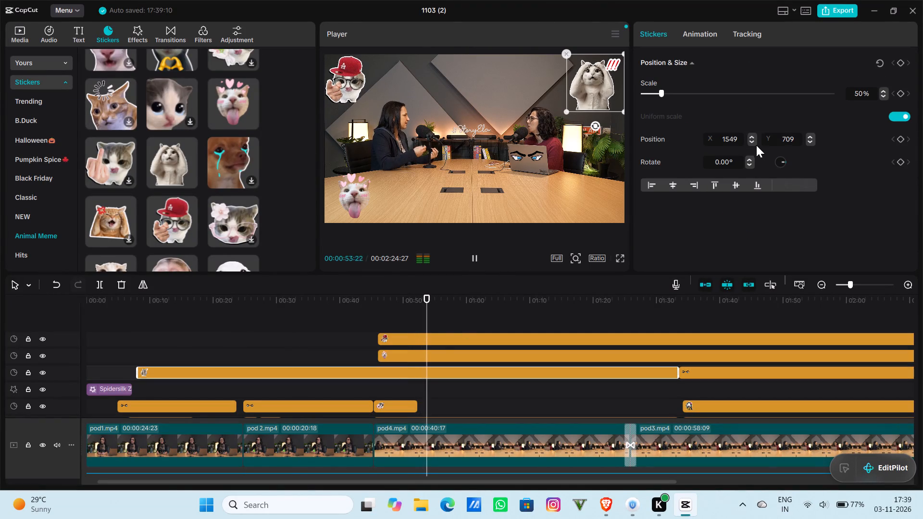
click(754, 144)
triple_click(754, 144)
click(754, 144)
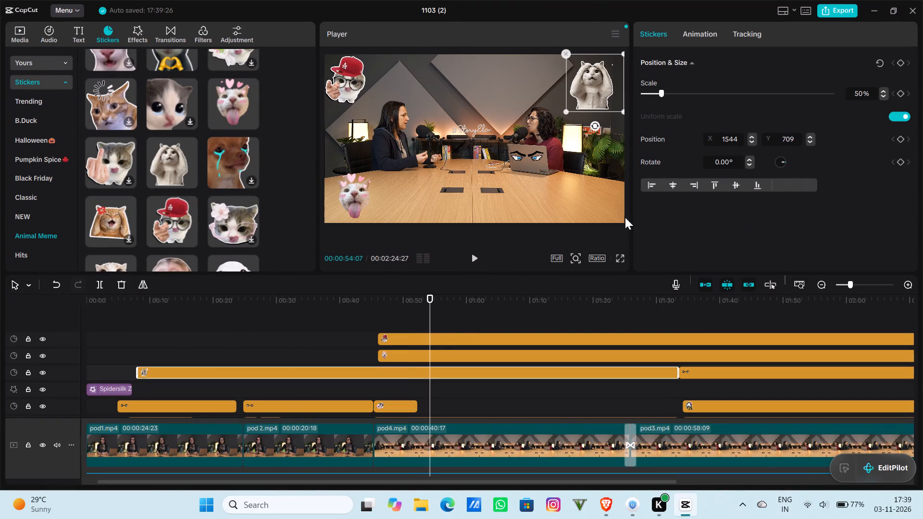
Play through pod4 and scrub across the timeline into pod3 to review the stickers and effects.
click(481, 258)
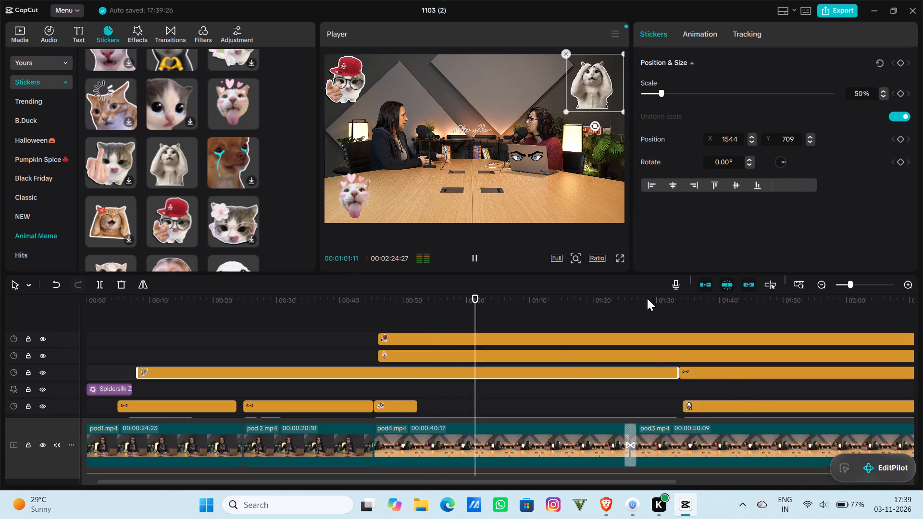
click(905, 282)
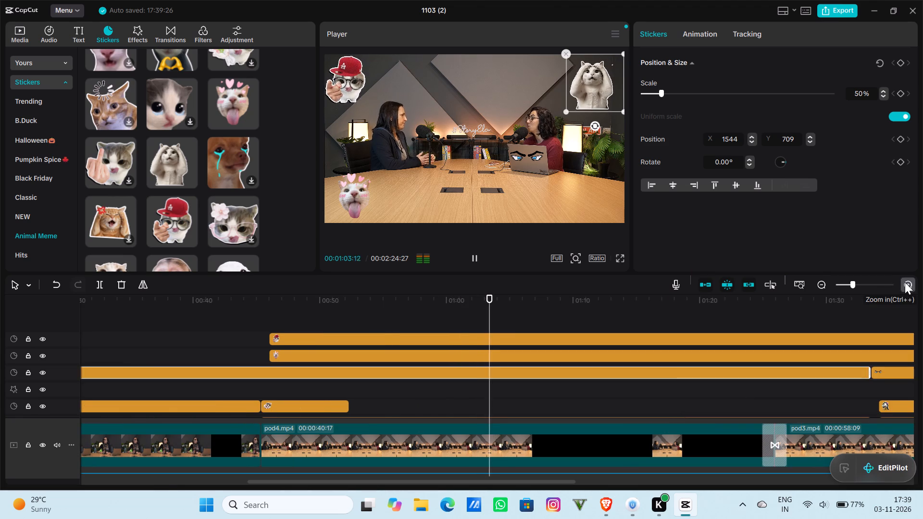
click(905, 282)
triple_click(905, 282)
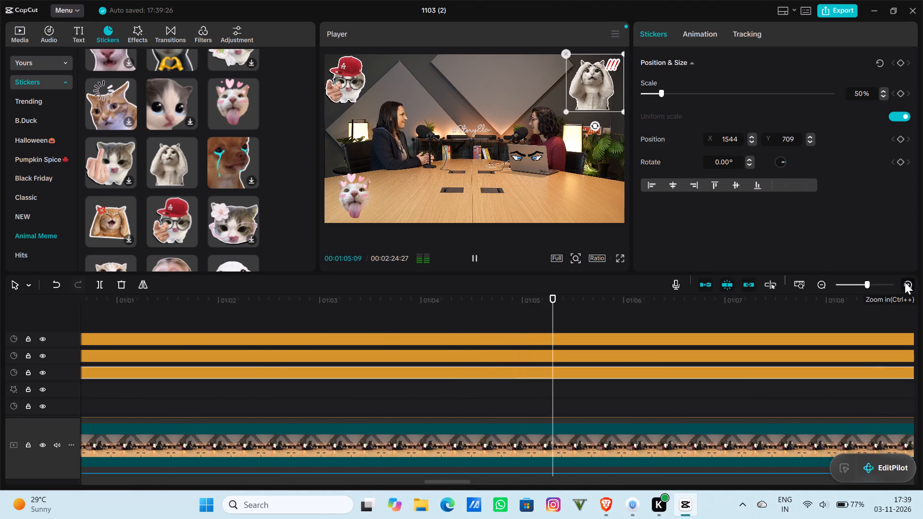
click(824, 285)
triple_click(824, 285)
triple_click(824, 285)
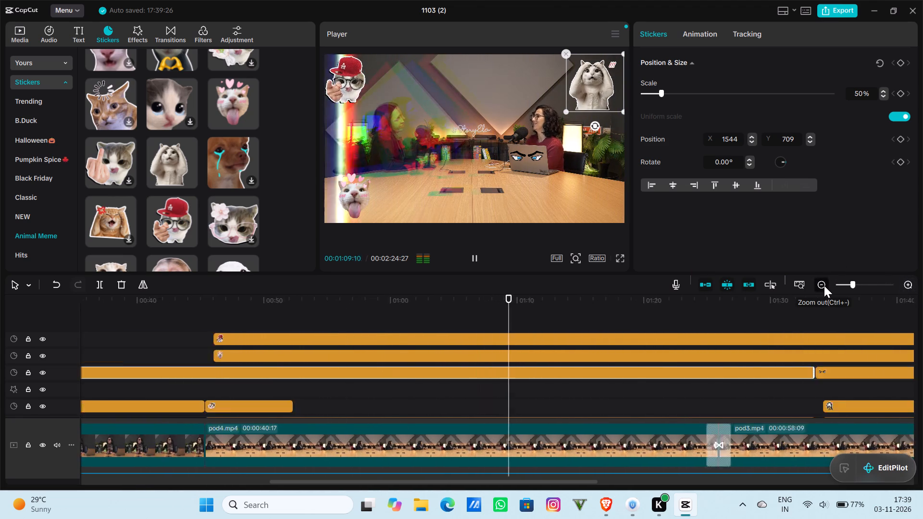
triple_click(824, 285)
click(824, 285)
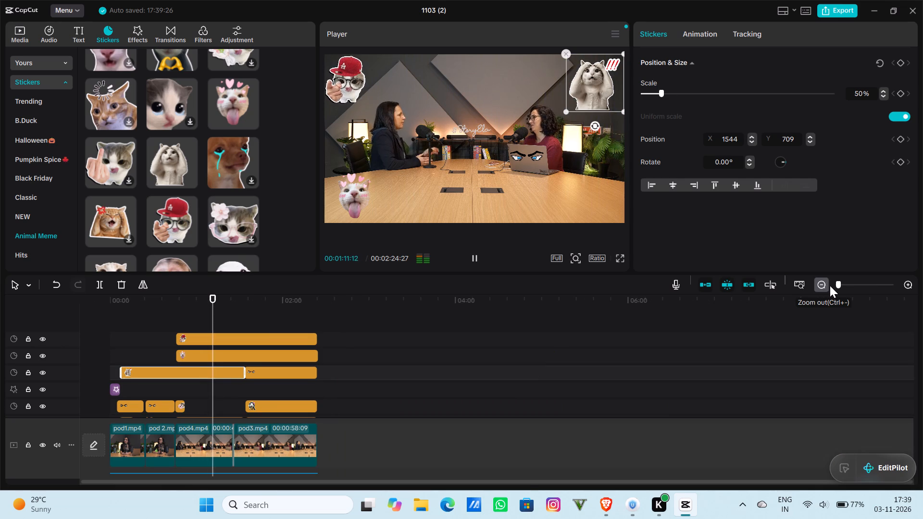
double_click(910, 286)
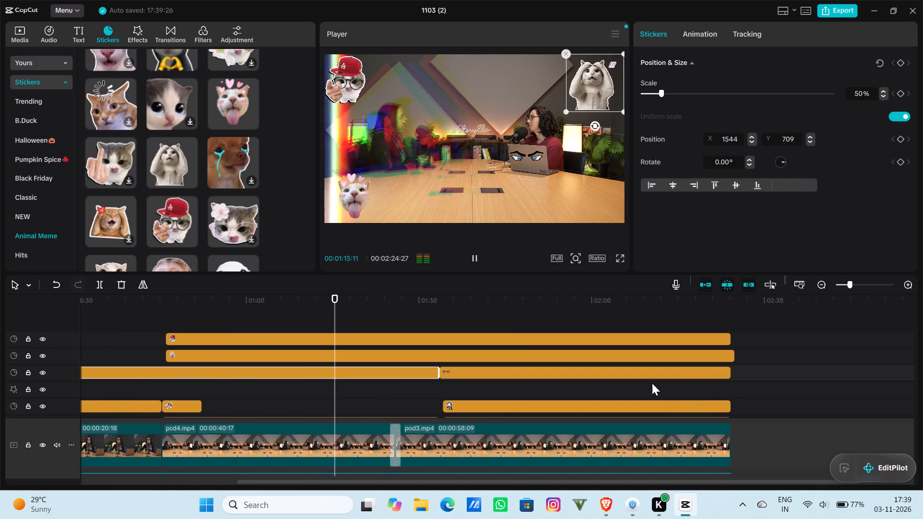
click(634, 408)
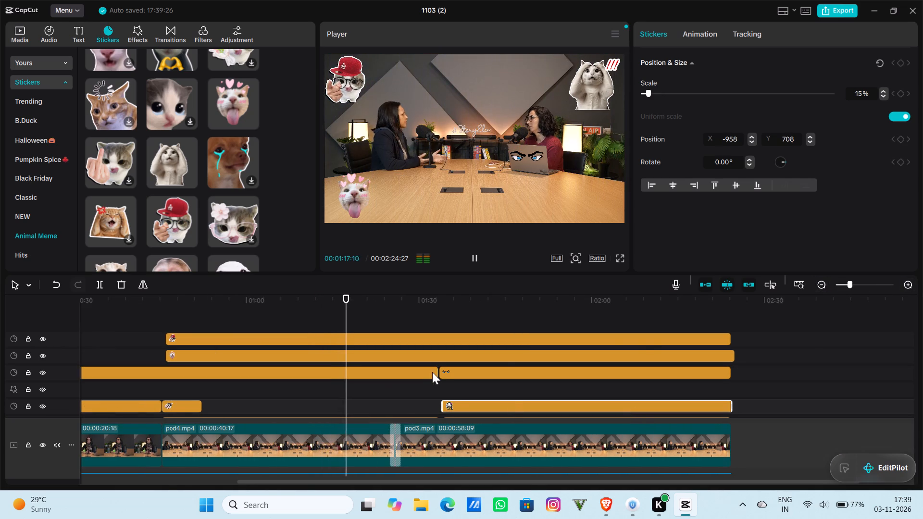
drag(384, 297, 155, 319)
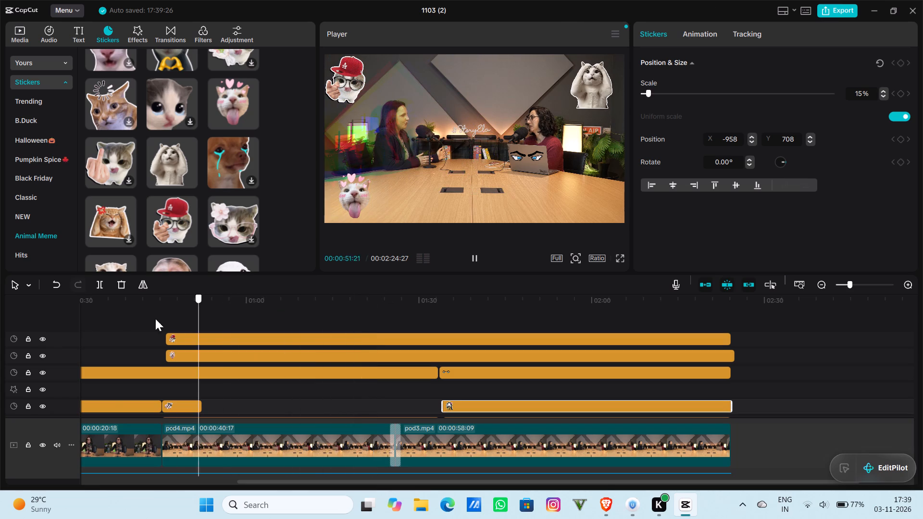
drag(155, 319, 177, 352)
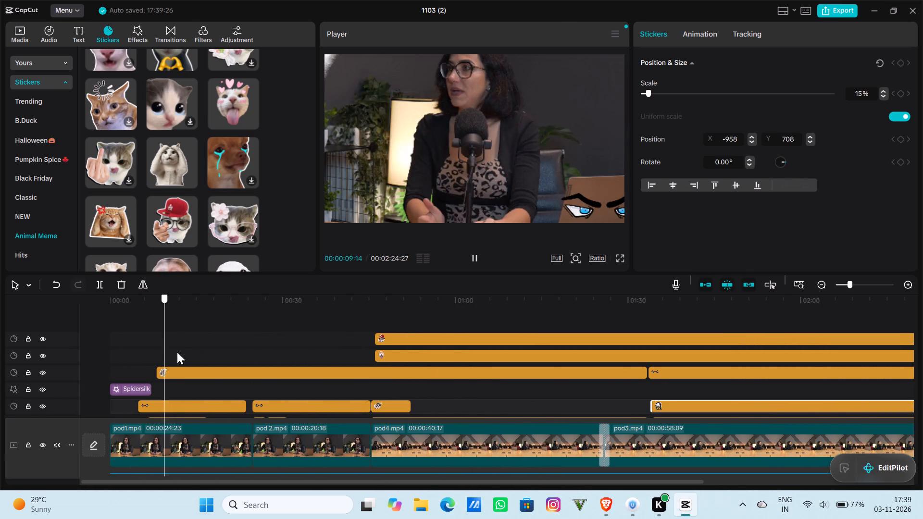
drag(177, 352, 650, 440)
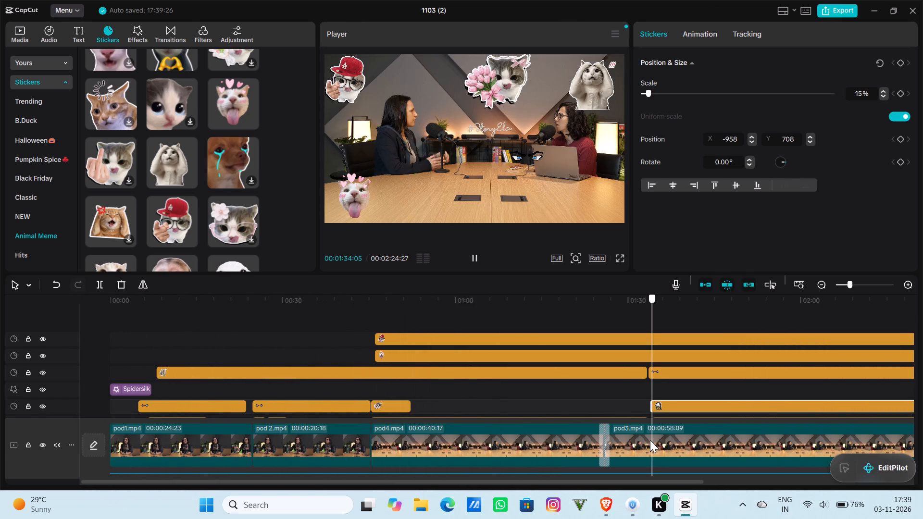
drag(650, 440, 638, 435)
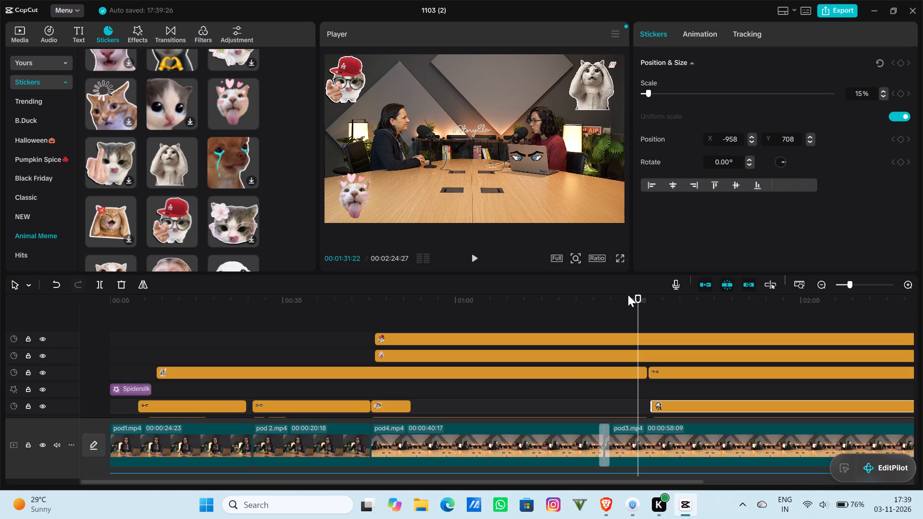
Add the Kinetic Spin video effect from Trending at the start of pod4, at 00:00:45:11.
drag(635, 297, 477, 287)
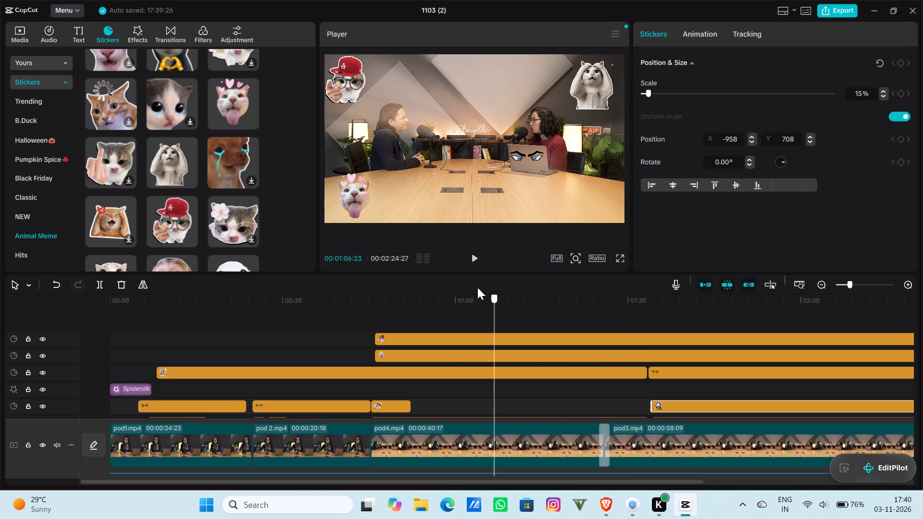
drag(477, 287, 372, 348)
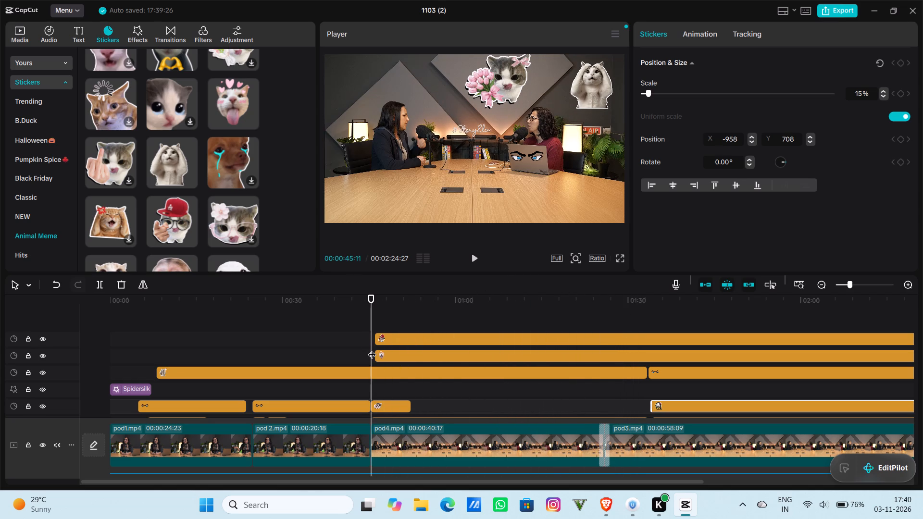
click(133, 38)
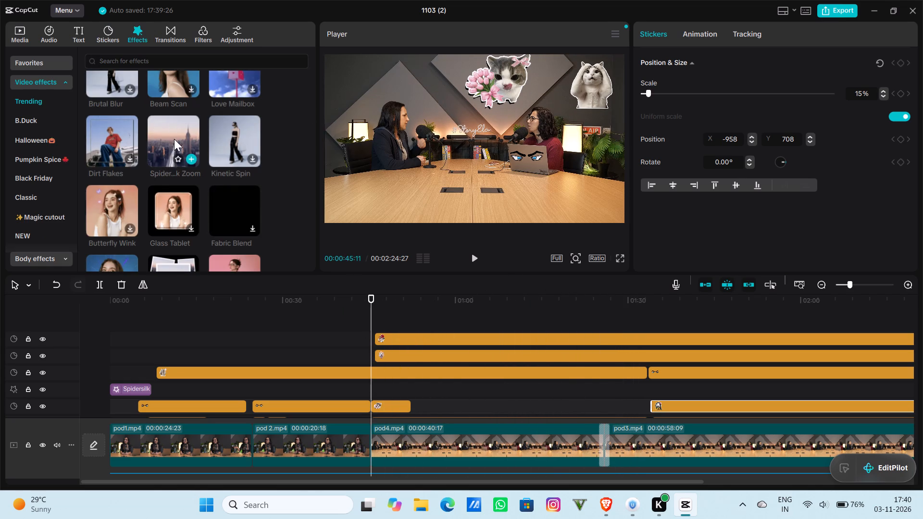
click(251, 155)
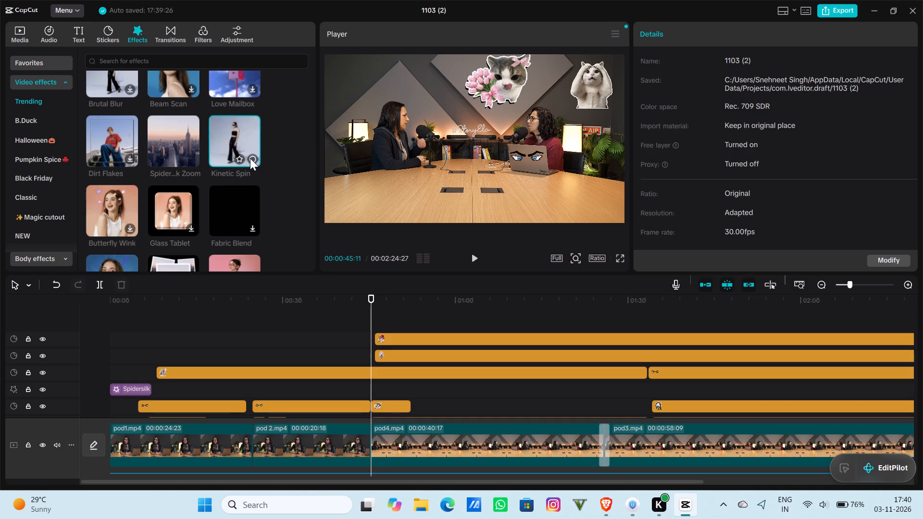
click(250, 158)
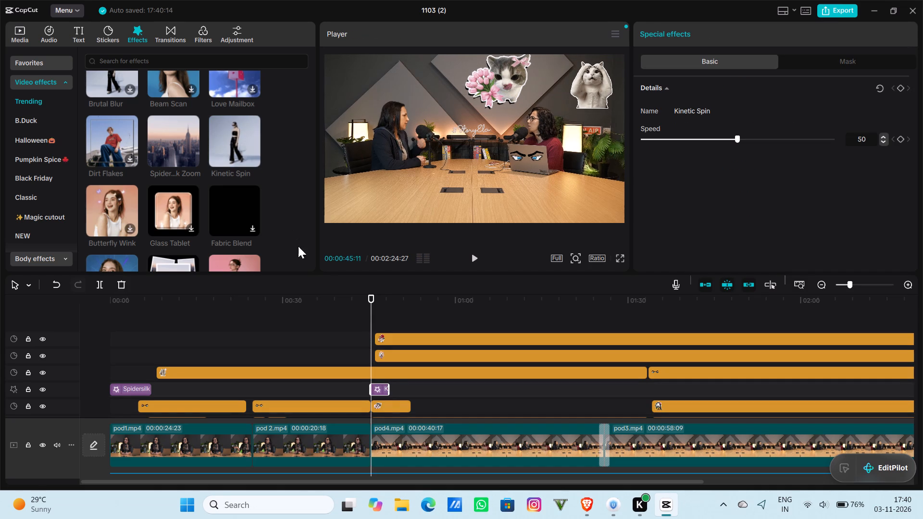
Lengthen the Kinetic Spin effect clip to just past the end of the flower-bouquet cat sticker clip and preview it.
click(384, 385)
drag(387, 388, 414, 394)
click(479, 263)
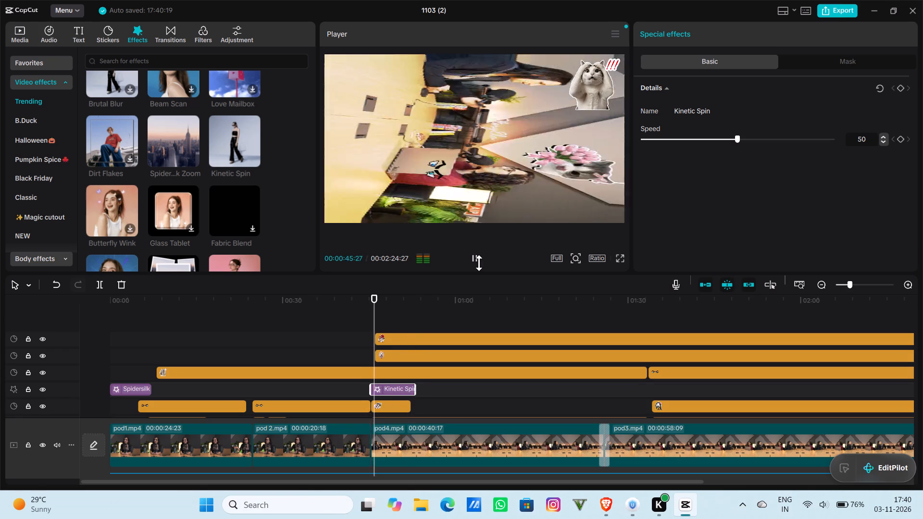